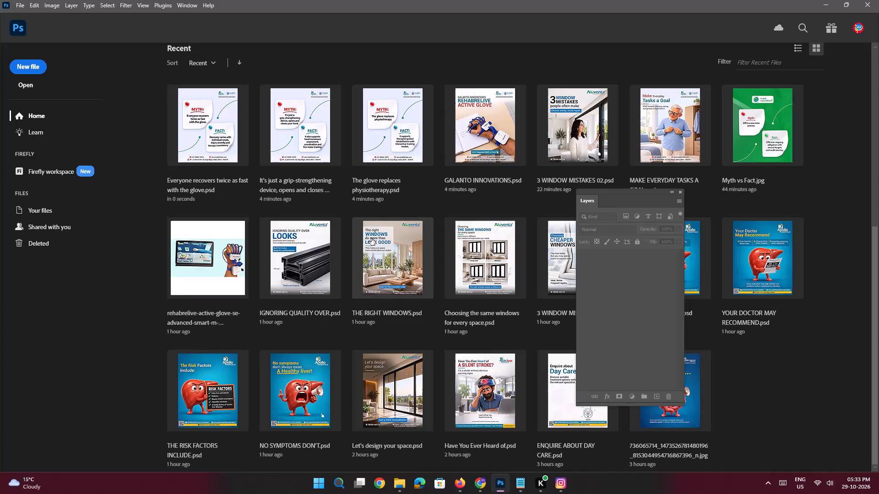
Open the recent file "Choosing the same windows for every space.psd".
click(490, 275)
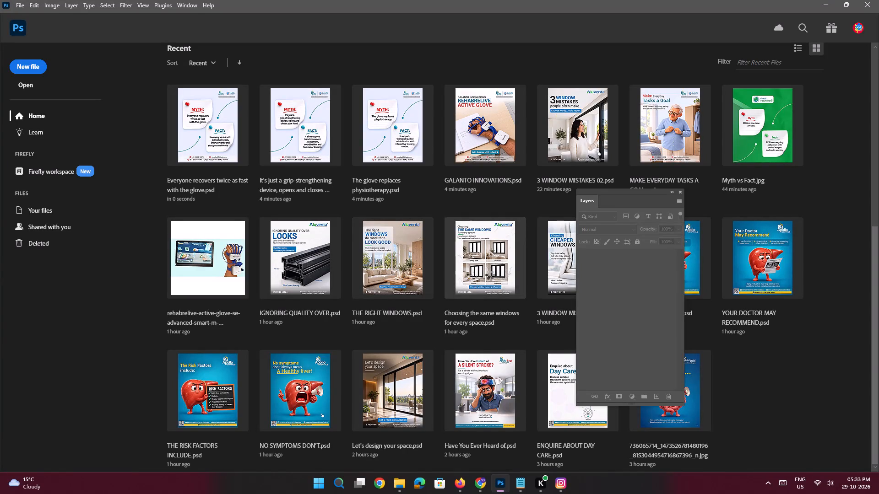
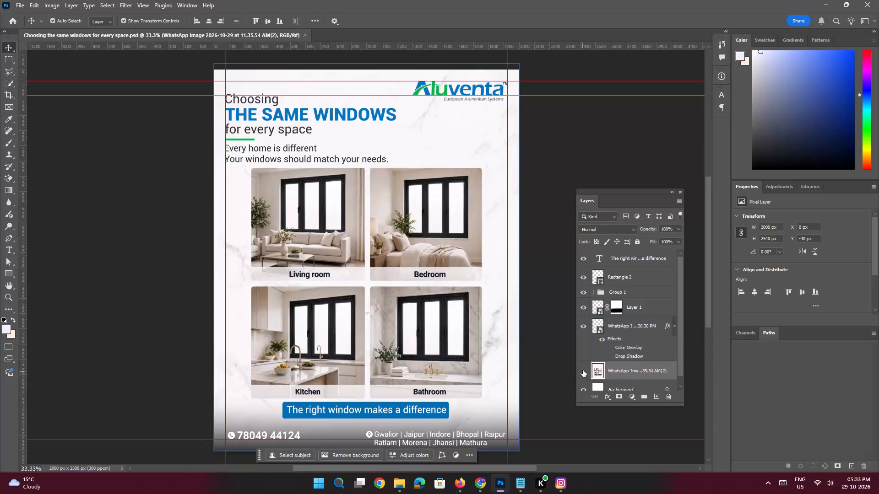
Switch to File Explorer and open the Downloads folder containing the poster images.
key(space)
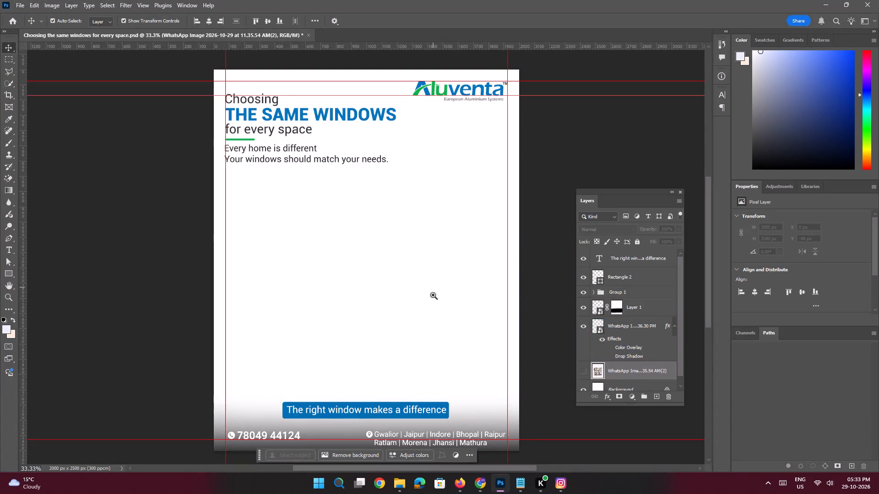
ctrl+drag(434, 297, 425, 296)
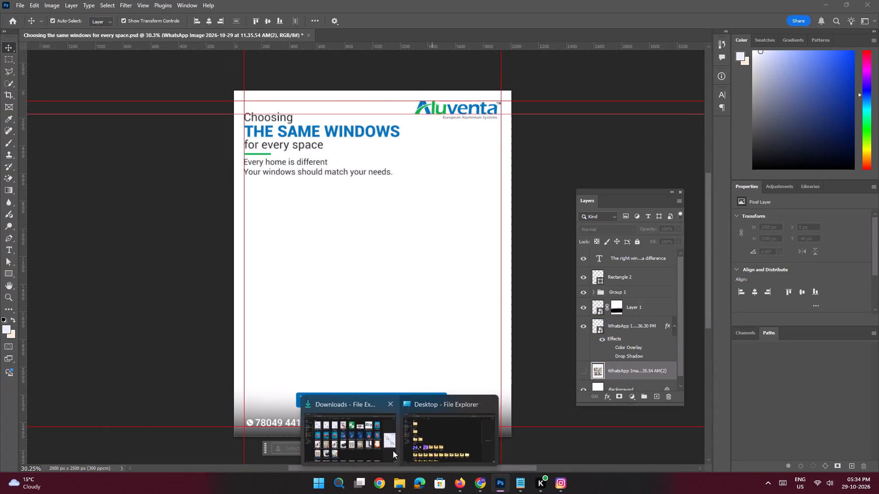
click(393, 451)
click(49, 124)
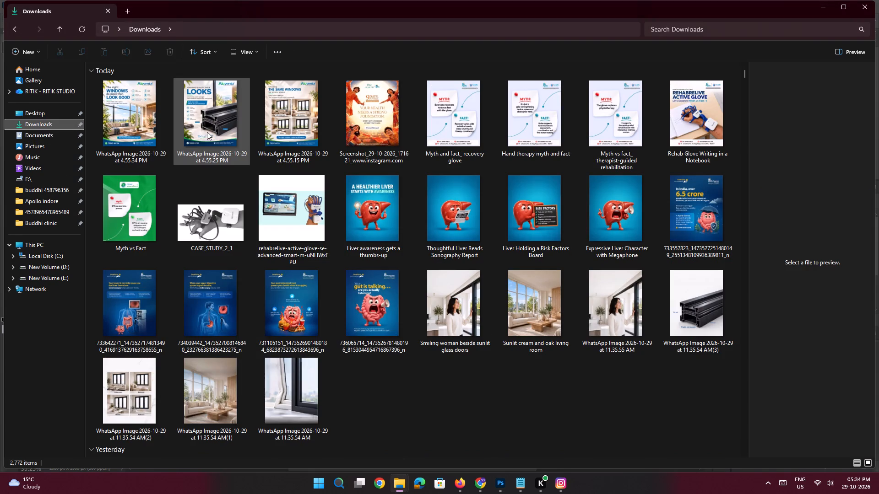
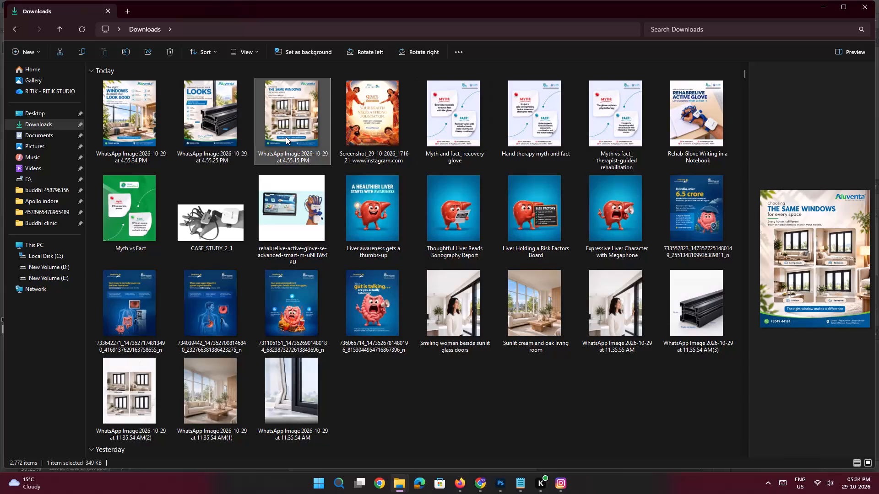
Place the image "WhatsApp Image 2026-10-29 at 4.55.15 PM" from Downloads into the poster document at full canvas size.
drag(283, 133, 485, 444)
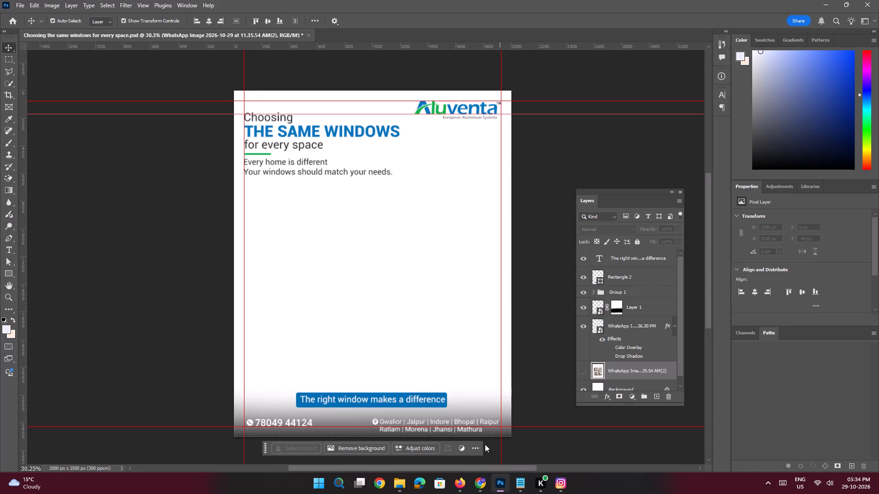
drag(485, 444, 369, 308)
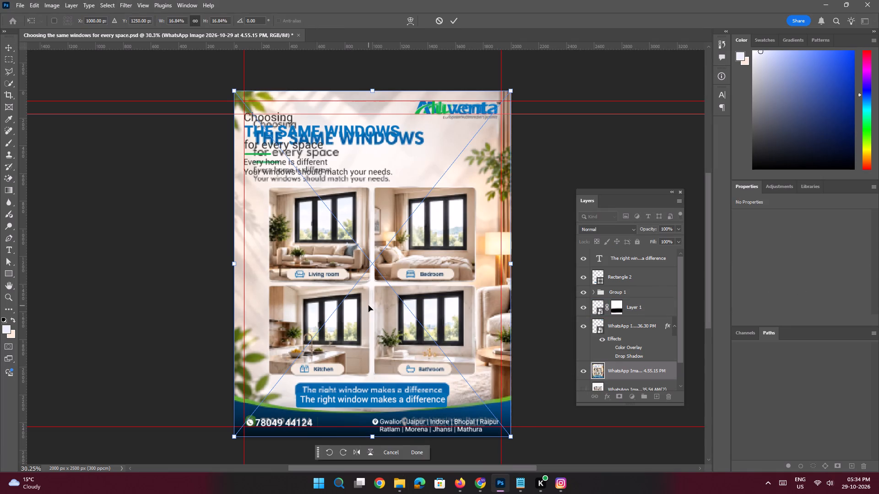
key(plus)
key(Return)
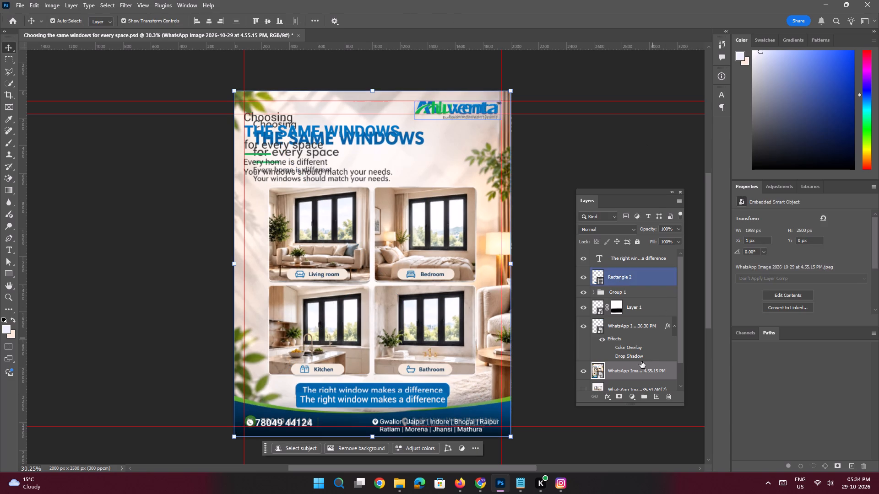
Move the placed 4.55.15 PM image layer to the top of the layer stack.
drag(639, 366, 637, 216)
Rasterize the placed 4.55.15 PM poster image so that its pixels can be edited.
key(space)
key(space)
key(space)
key(space)
key(space)
key(space)
key(space)
key(space)
key(space)
key(space)
key(space)
drag(442, 148, 399, 198)
ctrl+drag(414, 154, 445, 230)
drag(461, 157, 433, 194)
key(e)
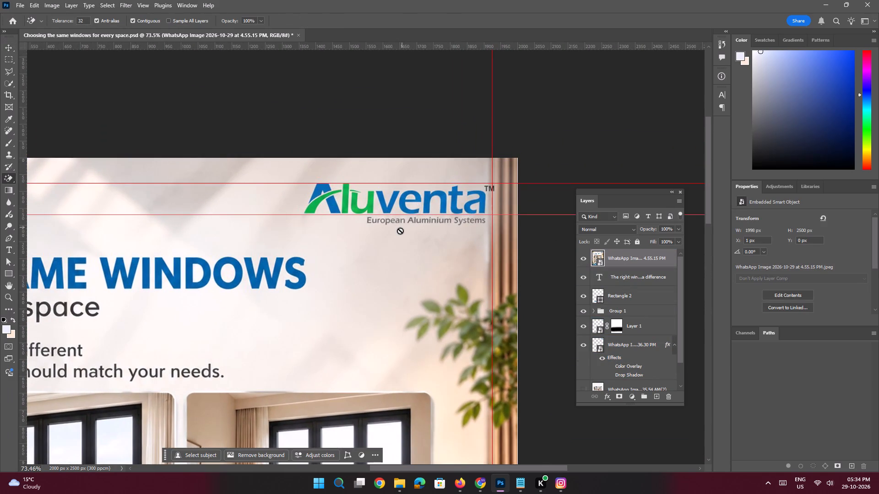
click(399, 233)
click(404, 180)
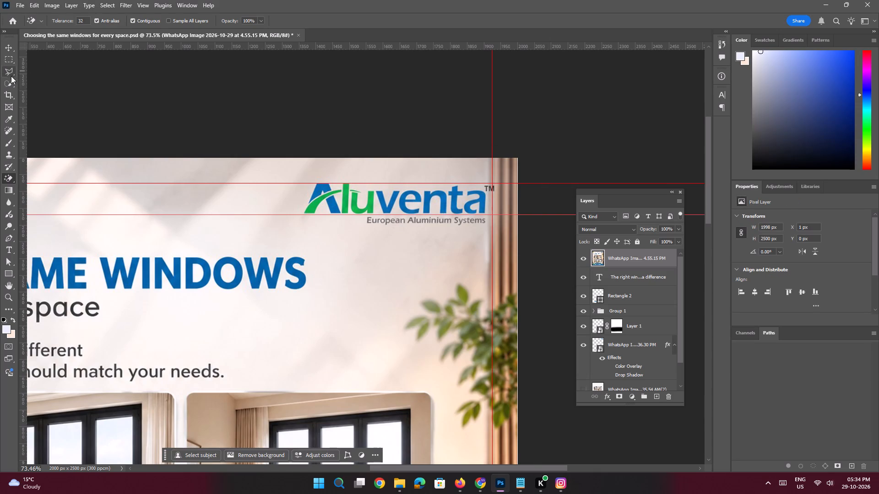
Outline the Aluventa logo and its "European Aluminium Systems" tagline with a Polygonal Lasso selection.
click(9, 73)
key(space)
ctrl+drag(353, 157, 367, 189)
ctrl+drag(352, 182, 369, 208)
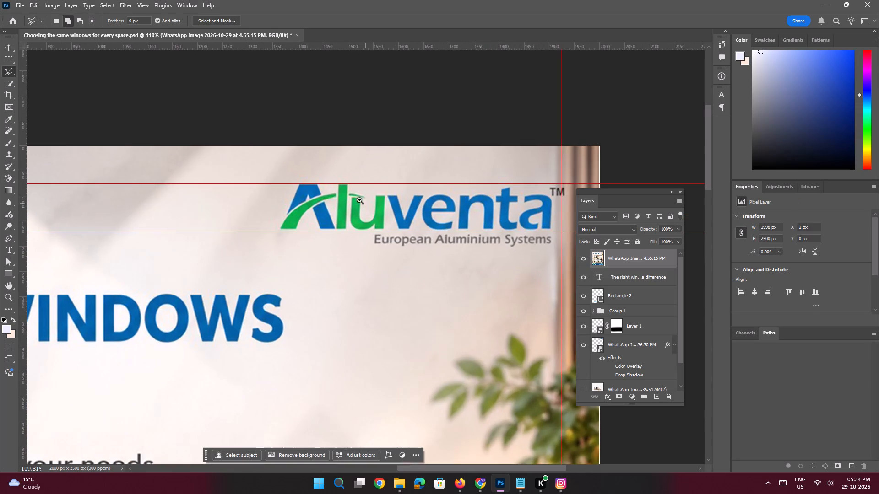
click(294, 181)
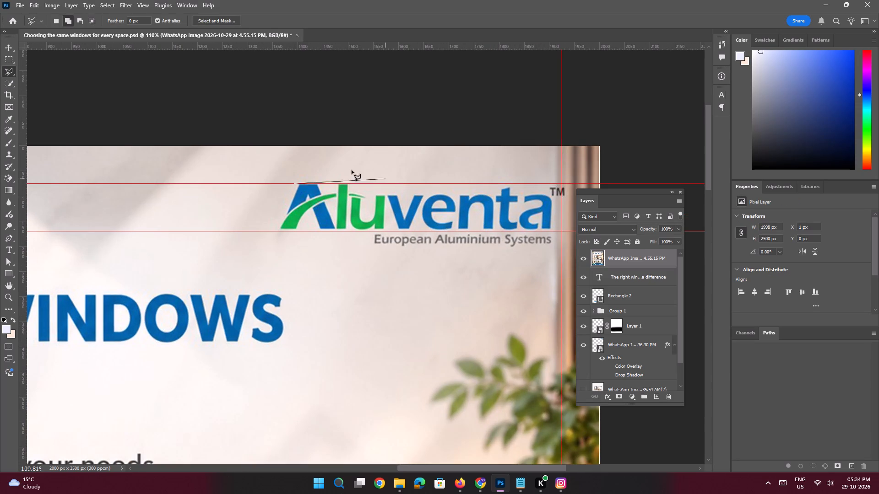
click(304, 174)
key(shift+space)
key(shift+space)
key(shift+space)
key(shift+space)
key(shift+space)
key(shift+space)
drag(444, 178, 356, 182)
shift+click(474, 181)
click(481, 185)
click(483, 209)
click(480, 217)
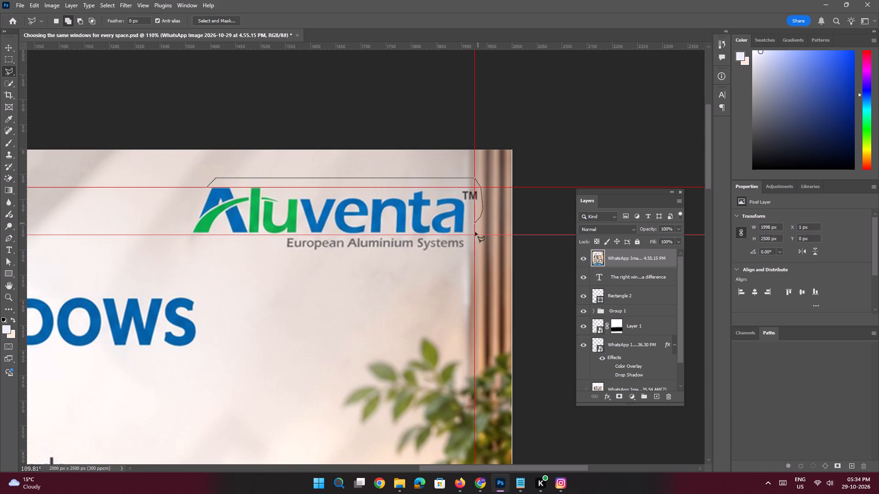
click(473, 245)
click(461, 252)
shift+click(284, 256)
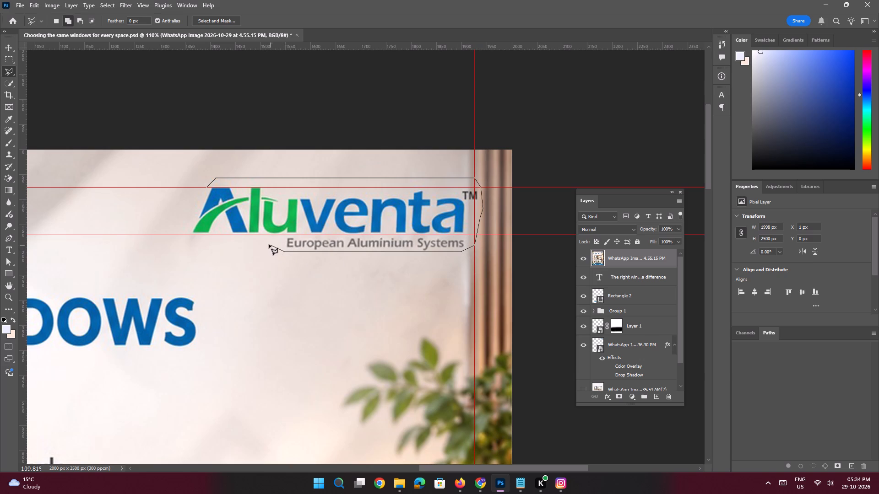
click(266, 242)
shift+click(180, 239)
click(188, 202)
click(195, 193)
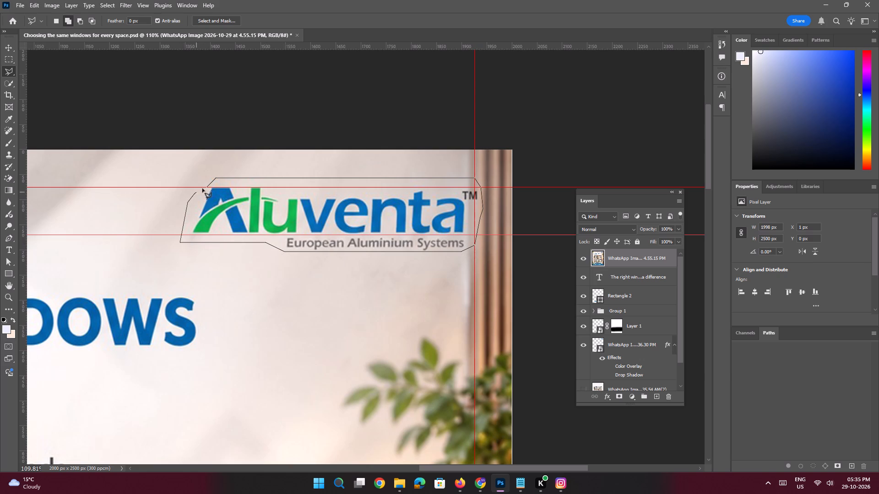
click(208, 185)
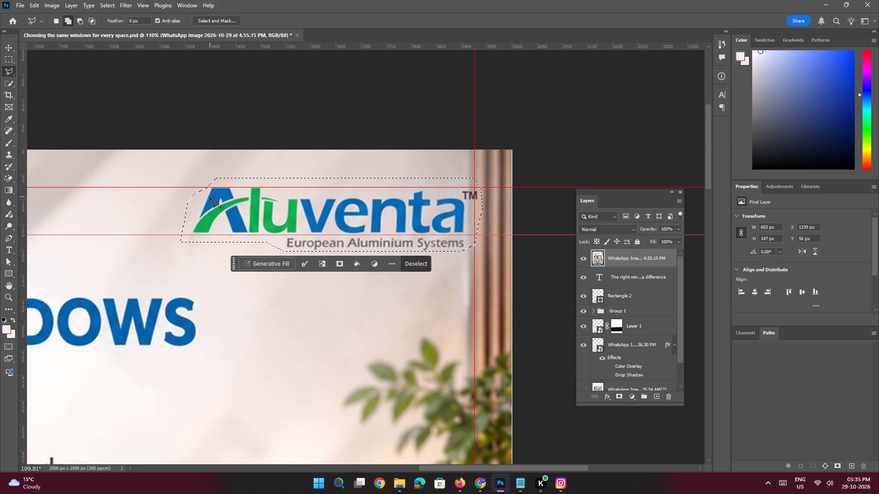
Add the whole headline block, from "Choosing" to "Your windows should match your needs.", to the lasso selection.
key(space)
ctrl+drag(210, 233, 185, 228)
drag(148, 240, 204, 226)
drag(167, 229, 207, 220)
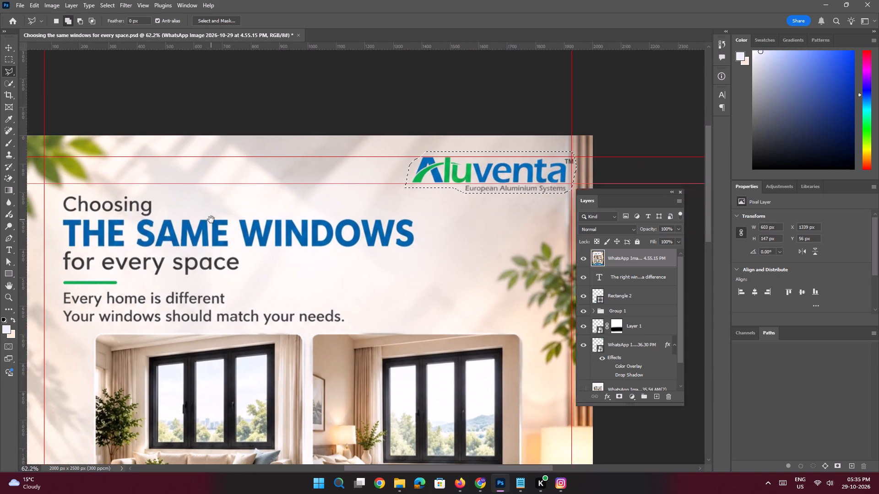
click(211, 220)
shift+click(120, 183)
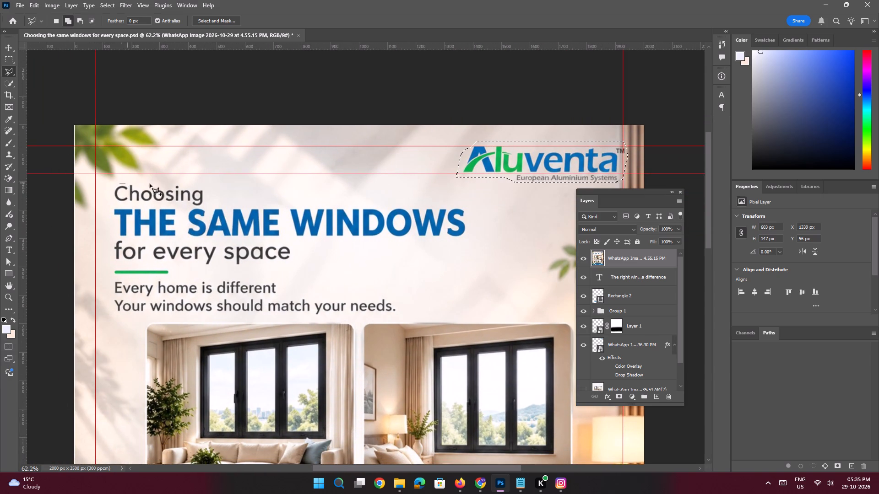
shift+click(206, 183)
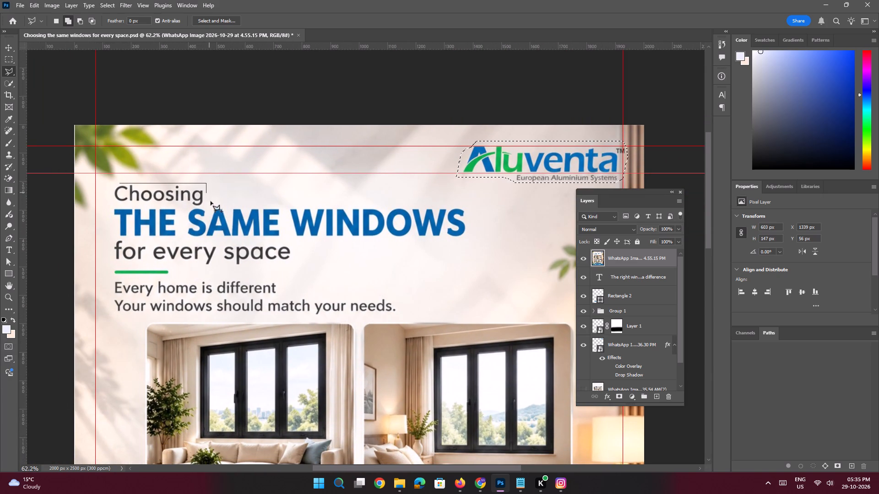
shift+click(211, 203)
shift+click(468, 206)
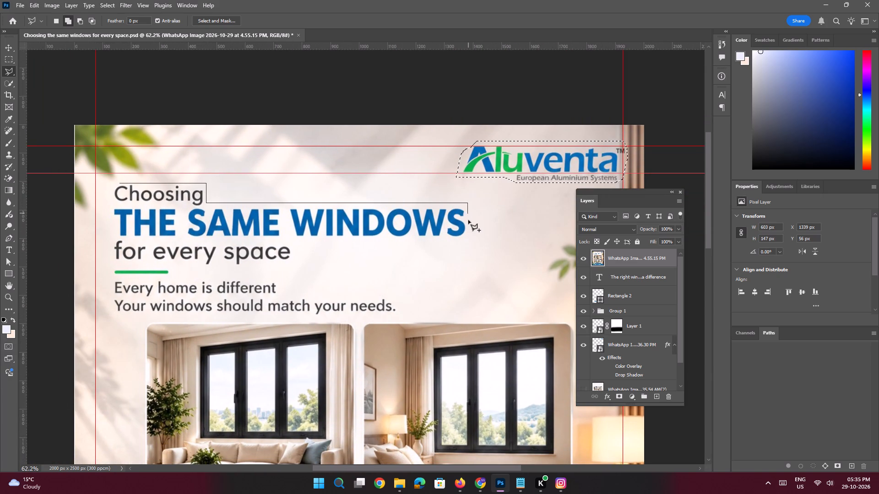
shift+click(467, 240)
shift+click(296, 245)
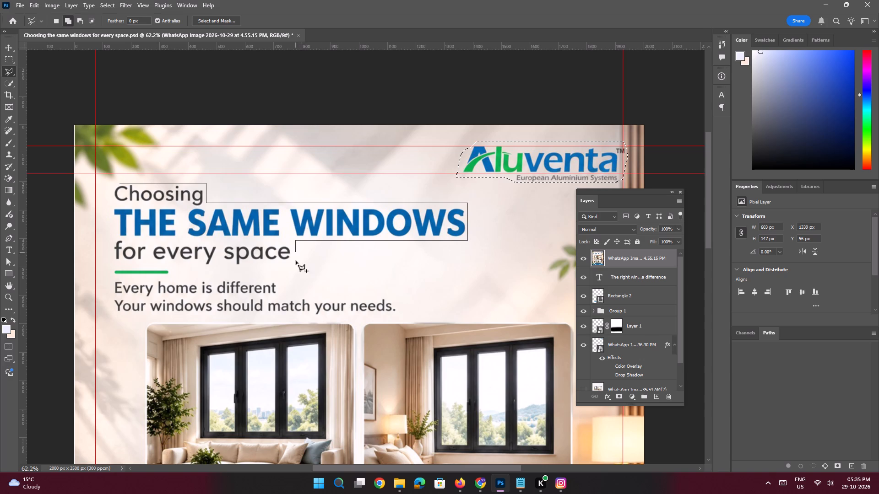
shift+click(294, 289)
shift+click(392, 296)
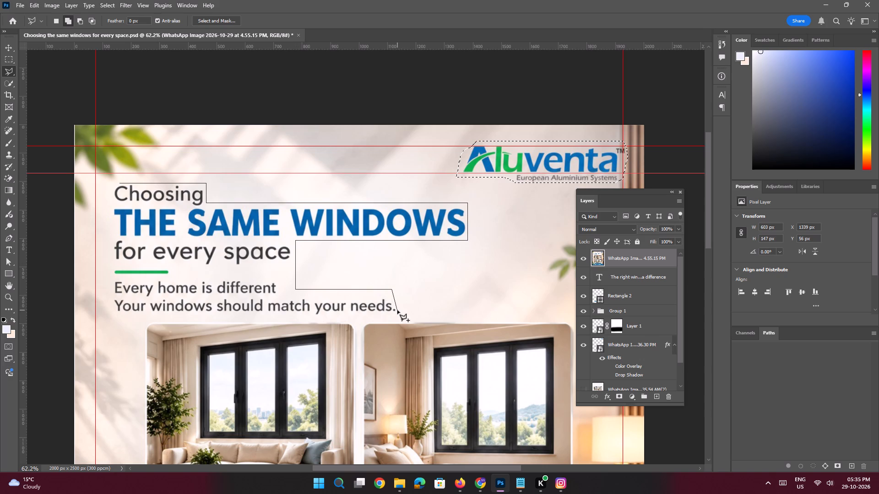
click(398, 310)
click(395, 313)
shift+click(325, 313)
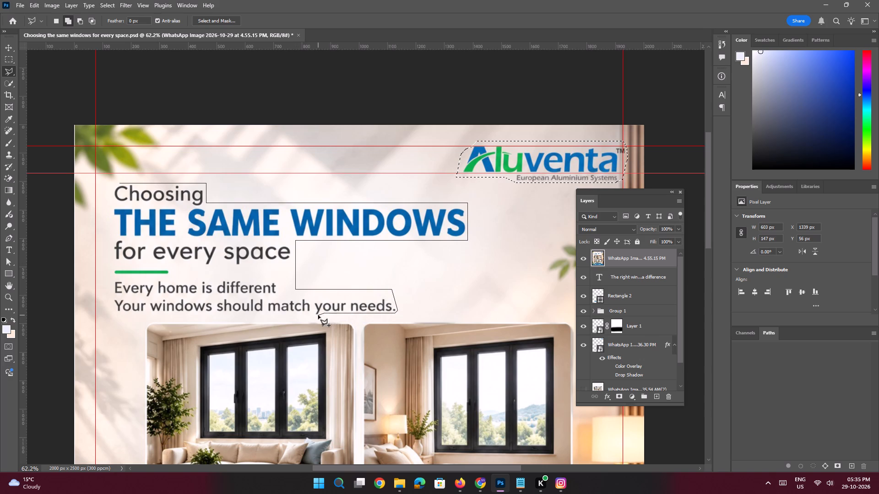
click(316, 318)
shift+click(109, 318)
shift+click(110, 205)
click(111, 188)
double_click(116, 185)
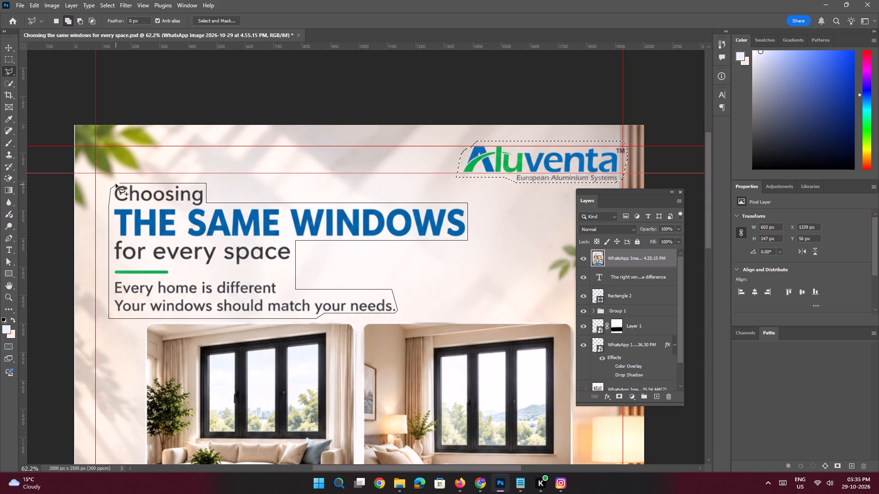
Add the blue footer band with its green curve, phone number and city list to the selection, following the curved upper edge.
key(space)
key(space)
key(space)
key(space)
key(space)
key(space)
key(space)
key(space)
key(space)
key(space)
key(space)
key(space)
key(space)
key(space)
key(space)
key(space)
key(space)
key(space)
key(space)
key(space)
drag(265, 232, 254, 160)
drag(255, 326, 262, 267)
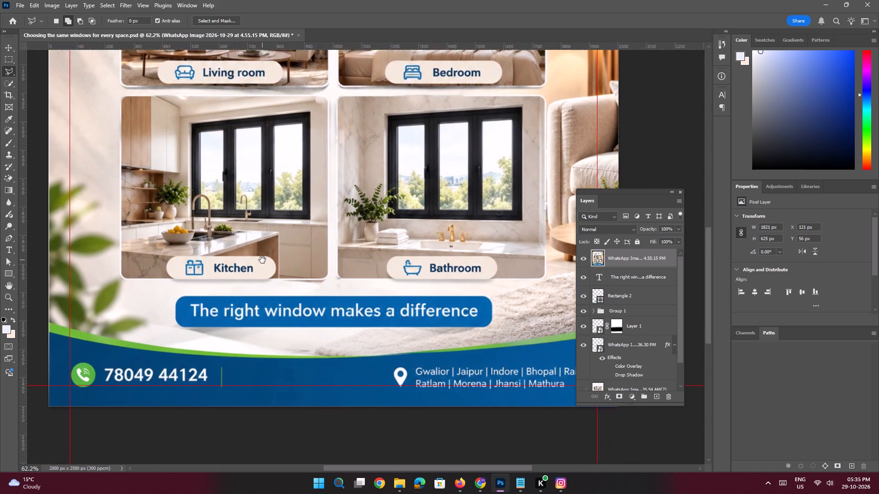
click(262, 260)
shift+click(253, 328)
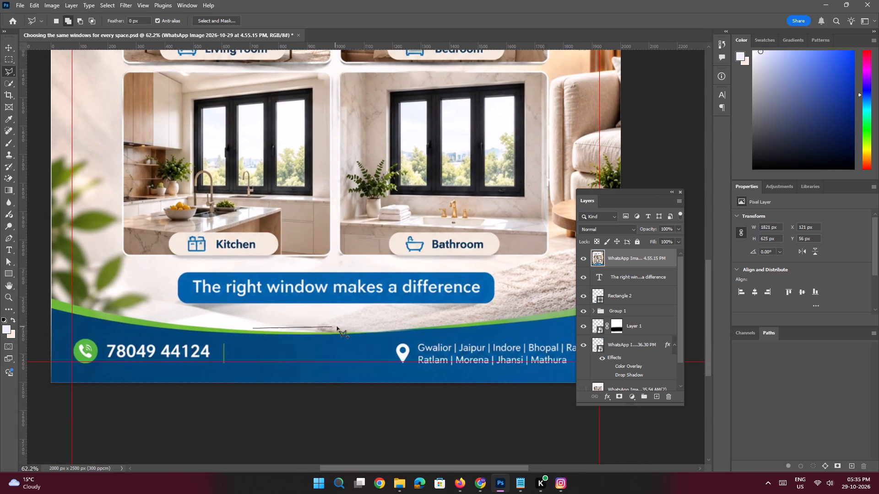
shift+click(337, 327)
key(space)
key(space)
key(space)
key(space)
key(space)
key(space)
key(space)
key(space)
drag(355, 326, 192, 324)
shift+click(212, 323)
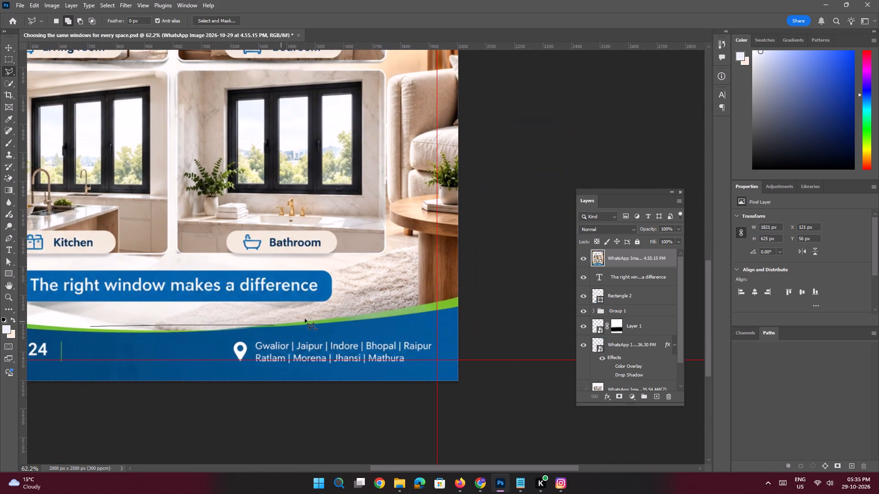
click(321, 315)
click(423, 299)
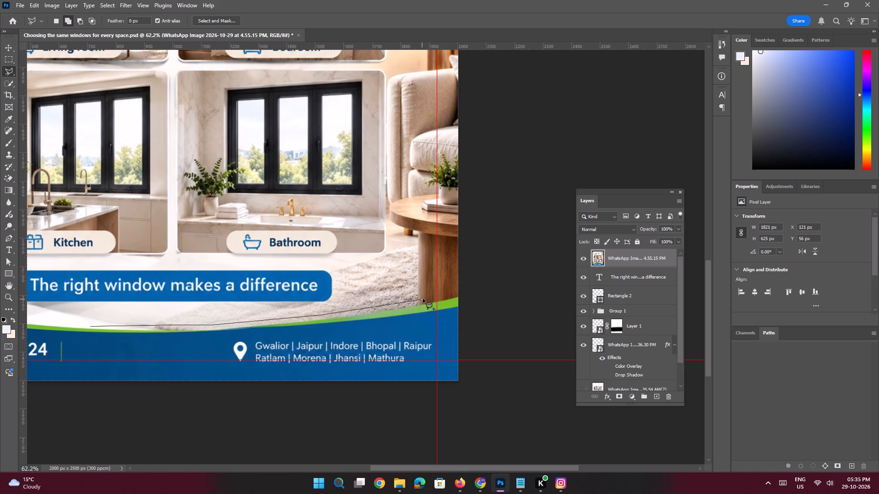
click(462, 293)
shift+click(464, 384)
key(shift+space)
key(shift+space)
key(shift+space)
key(shift+space)
key(shift+space)
key(shift+space)
key(shift+space)
key(shift+space)
drag(134, 392, 415, 397)
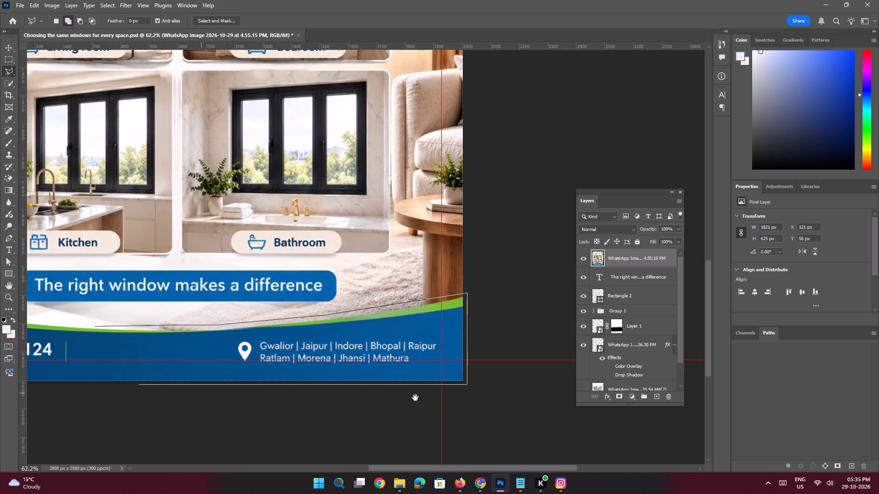
drag(415, 397, 497, 389)
shift+click(247, 387)
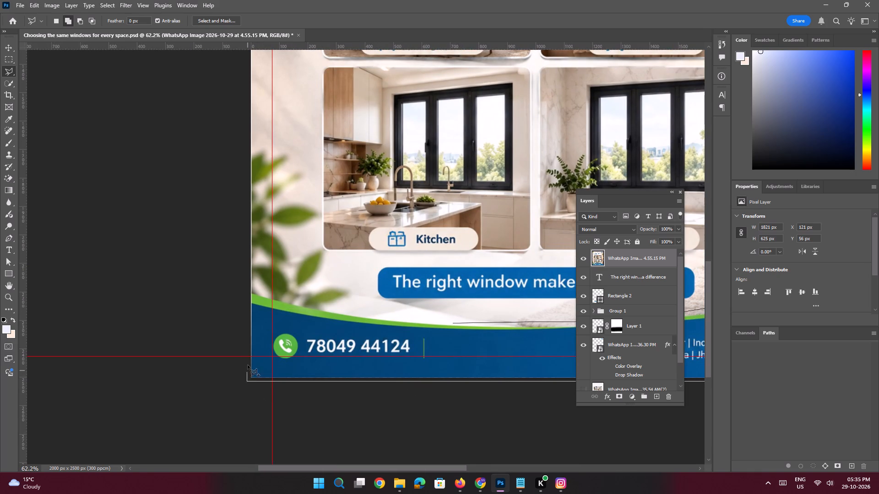
shift+click(248, 293)
click(250, 288)
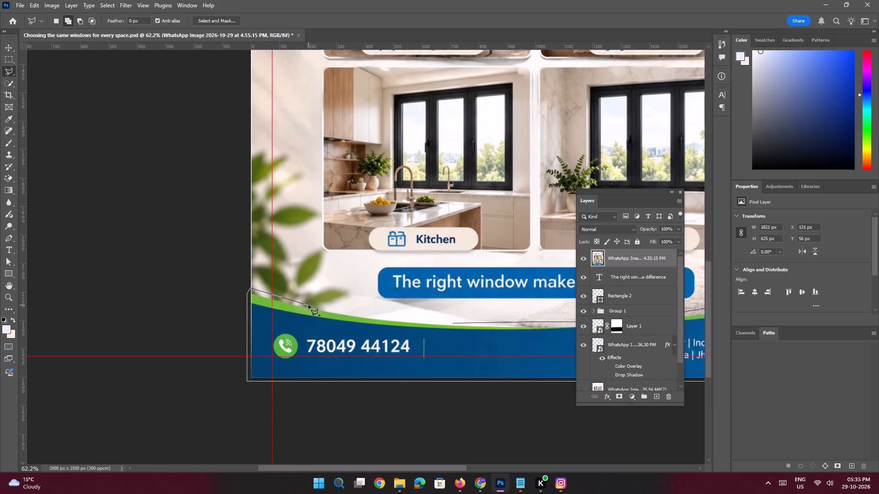
click(309, 305)
click(361, 314)
click(435, 320)
click(454, 323)
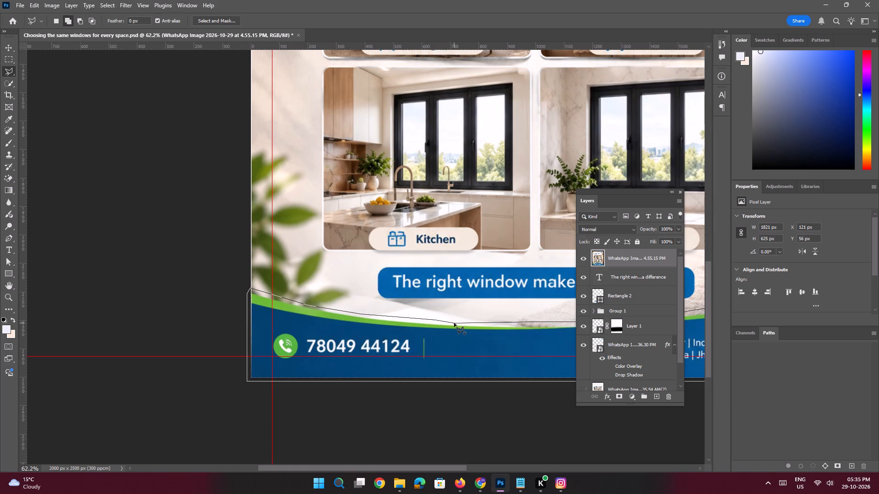
click(454, 323)
Run Generative Fill on the selected logo, headline and footer areas with the prompt "Remove this".
key(ctrl+space)
key(ctrl+space)
key(ctrl+space)
key(ctrl+space)
key(ctrl+space)
key(ctrl+space)
key(ctrl+space)
key(ctrl+space)
key(ctrl+space)
key(ctrl+space)
key(ctrl+space)
key(ctrl+space)
key(ctrl+space)
key(ctrl+space)
key(ctrl+space)
key(ctrl+space)
key(ctrl+space)
key(ctrl+space)
ctrl+drag(438, 299, 395, 287)
drag(431, 210, 413, 237)
click(393, 367)
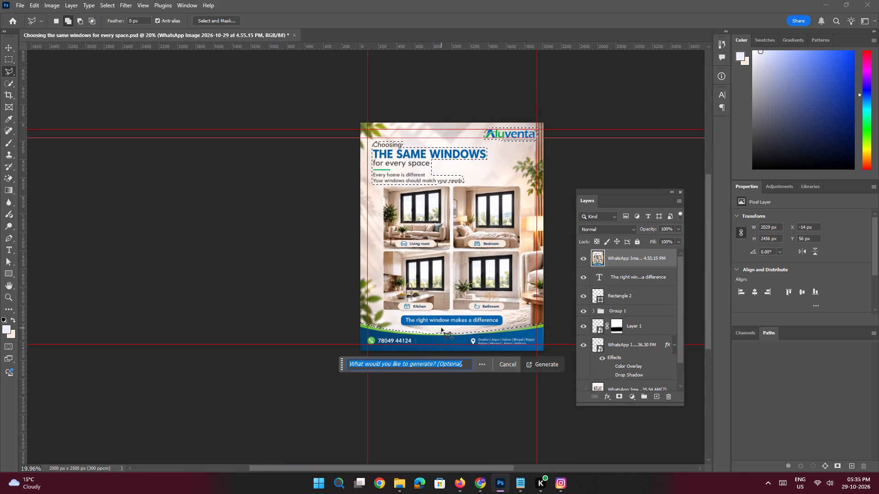
text(Remove this)
key(space)
key(Return)
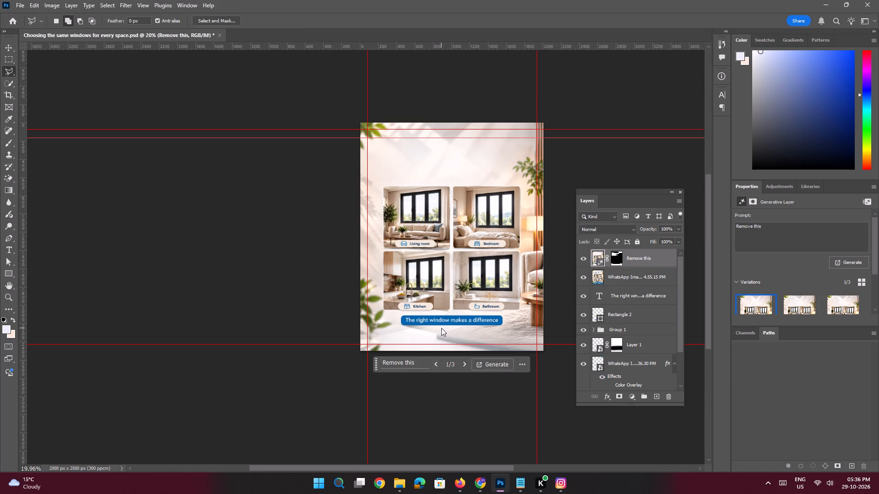
Combine the "Remove this" generative layer and the reference image layer beneath it into one smart object.
shift+click(620, 278)
right_click(643, 261)
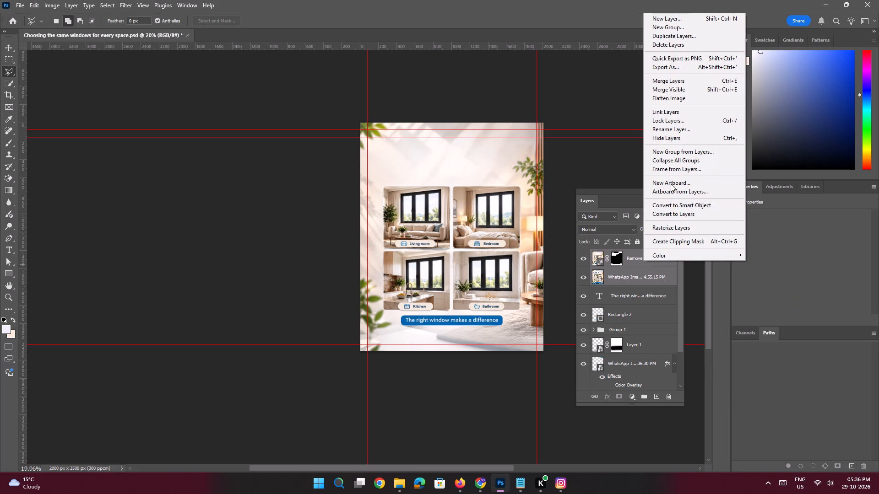
click(673, 204)
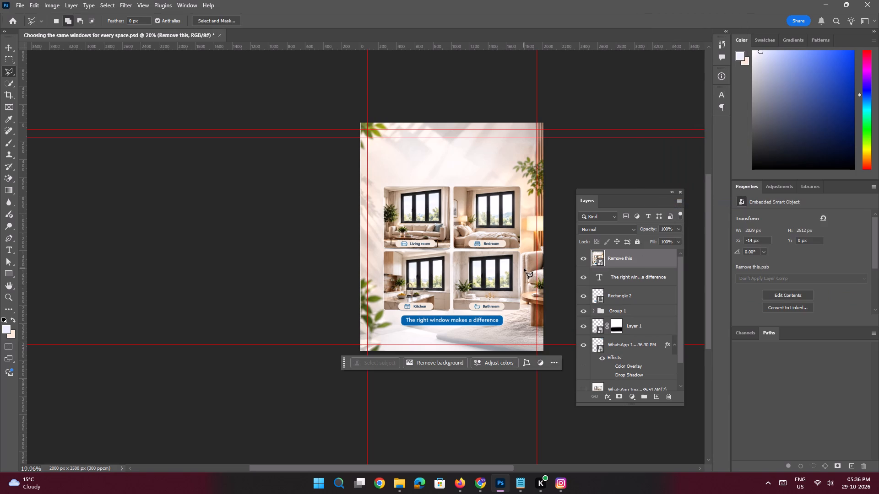
Rasterize the combined "Remove this" smart object into a pixel layer.
key(ctrl+space)
key(ctrl+space)
key(ctrl+space)
key(ctrl+space)
key(ctrl+space)
key(ctrl+space)
key(ctrl+space)
key(ctrl+space)
key(ctrl+space)
key(ctrl+space)
key(ctrl+space)
key(ctrl+space)
key(ctrl+space)
key(ctrl+space)
key(ctrl+space)
key(ctrl+space)
key(ctrl+space)
key(ctrl+space)
key(ctrl+space)
key(ctrl+space)
ctrl+drag(445, 306, 486, 355)
drag(488, 338, 421, 315)
drag(467, 304, 452, 300)
key(e)
click(418, 350)
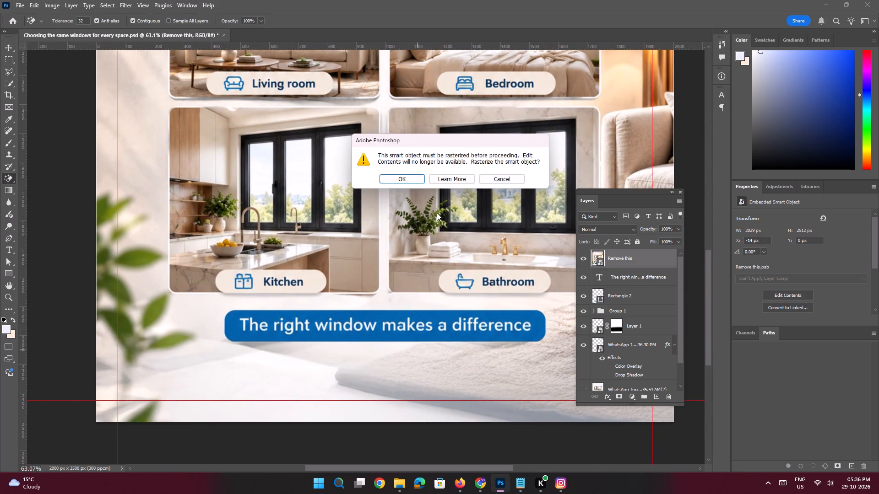
click(405, 180)
Outline the artwork's blue "The right window makes a difference" banner with a closed Polygonal Lasso selection.
click(14, 69)
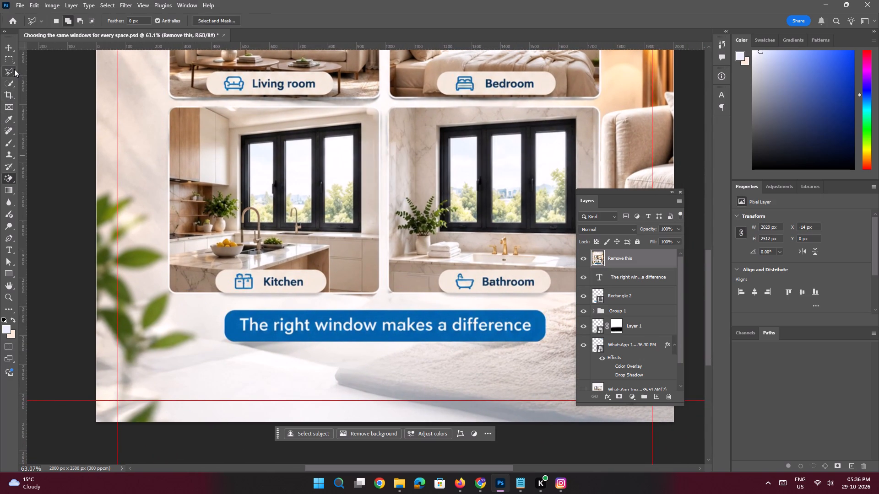
click(239, 306)
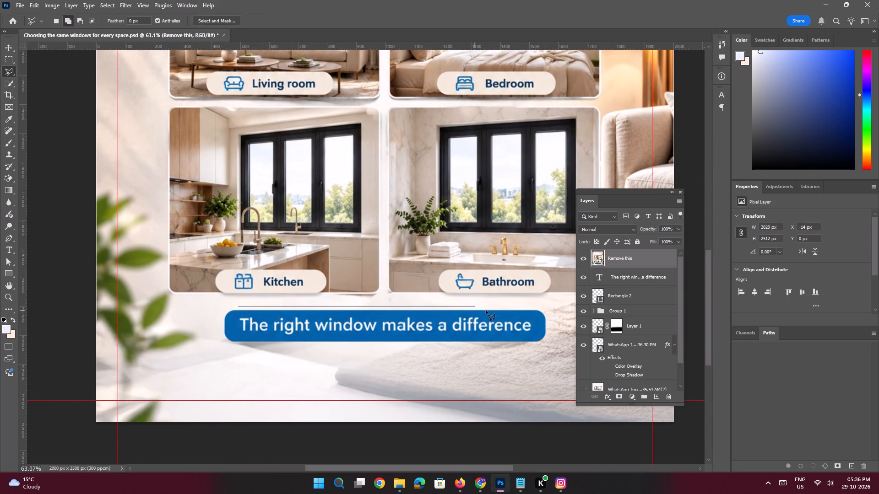
shift+click(544, 307)
click(551, 317)
click(549, 334)
click(543, 346)
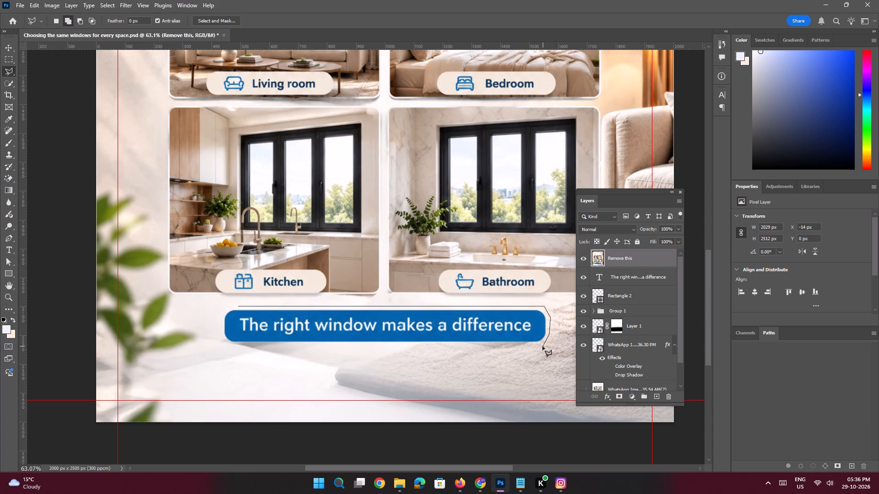
click(532, 347)
shift+click(228, 348)
click(221, 338)
click(220, 315)
click(223, 309)
click(228, 305)
click(239, 306)
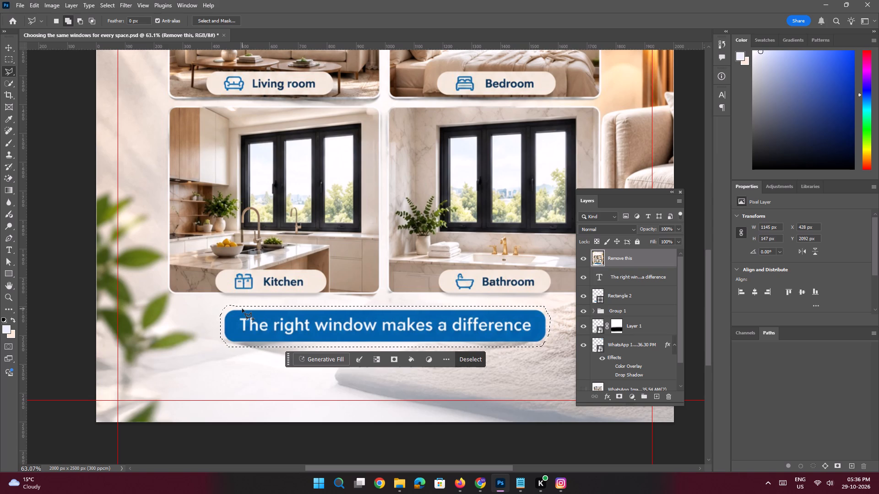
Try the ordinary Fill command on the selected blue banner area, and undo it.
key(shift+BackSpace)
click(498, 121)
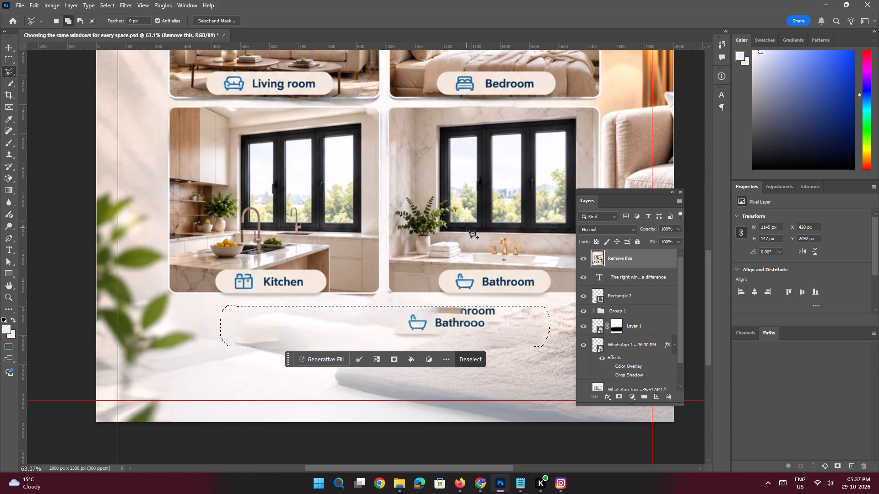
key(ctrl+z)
Run Generative Fill on the selected blue banner with the prompt "Remove this".
click(327, 358)
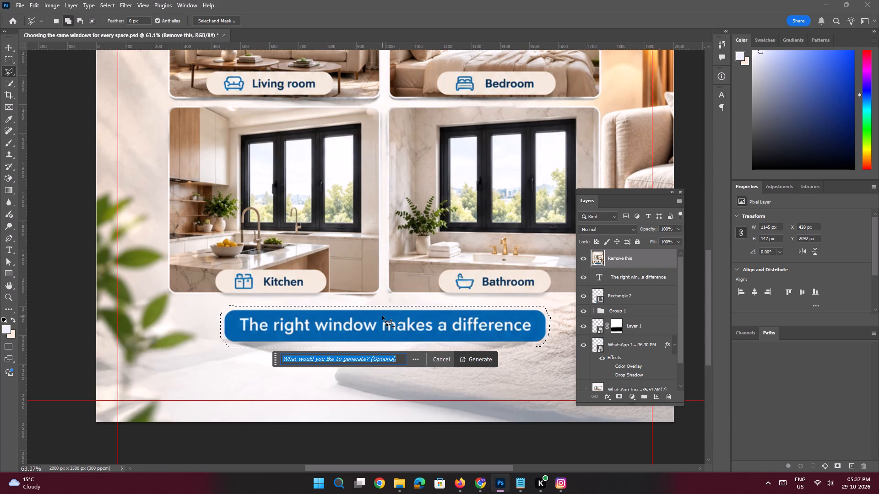
text(Remove this)
key(space)
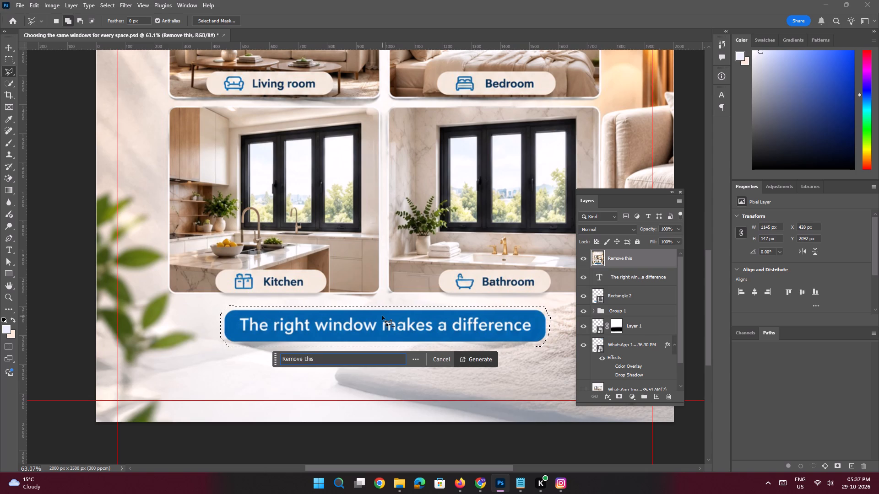
key(Return)
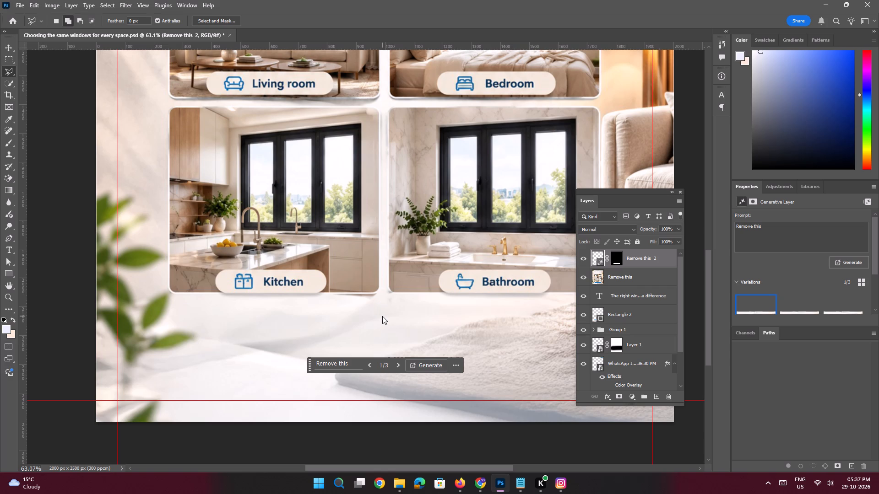
Combine the "Remove this 2" and "Remove this" layers into one smart object.
shift+click(618, 278)
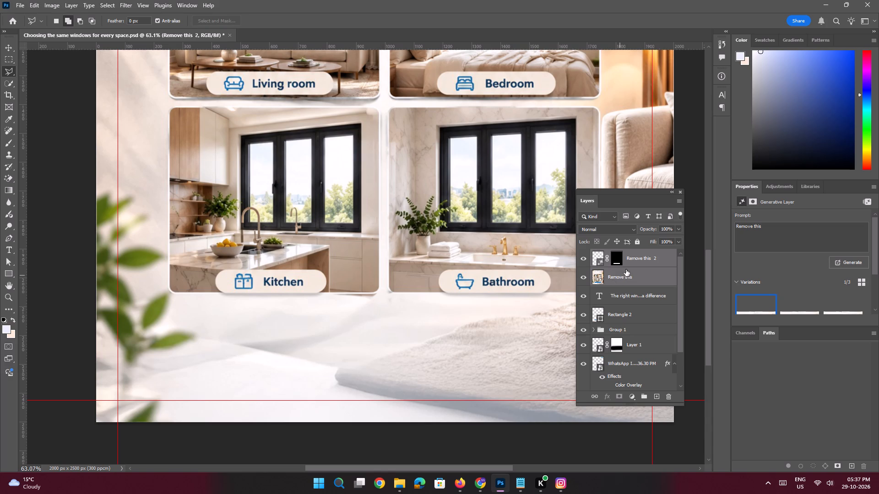
right_click(628, 262)
click(651, 207)
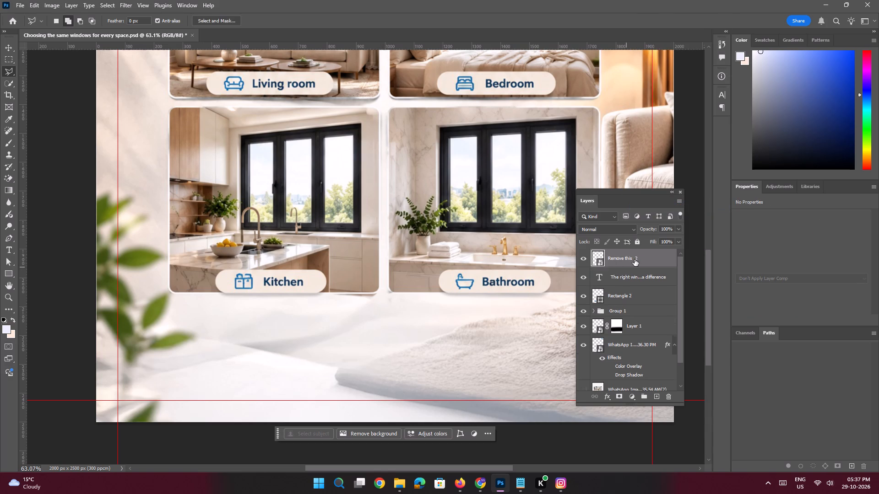
Move the "Remove this 2" artwork layer below the logo layer, behind the poster's text, logo and footer.
drag(632, 259, 635, 382)
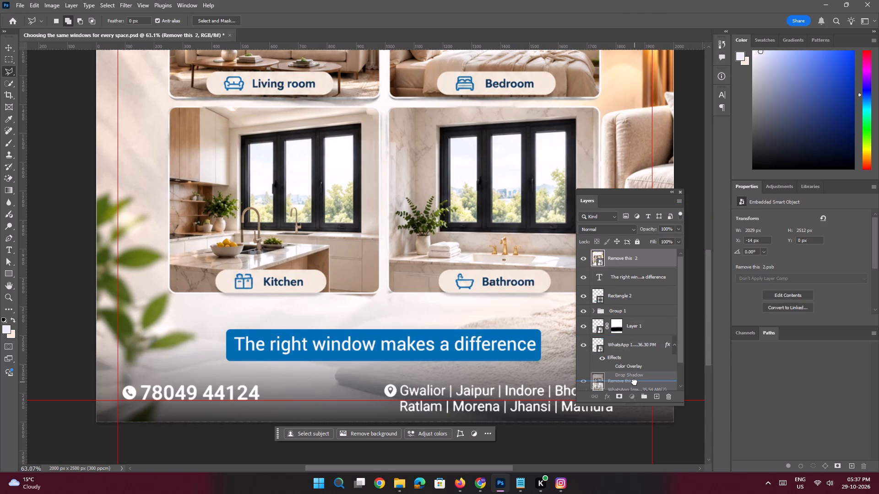
drag(635, 382, 635, 377)
Set the Move tool's auto-select to Group and shift the headline text group about 50 px down and slightly right.
key(space)
ctrl+drag(373, 276, 340, 267)
drag(376, 195, 373, 290)
ctrl+drag(392, 233, 375, 232)
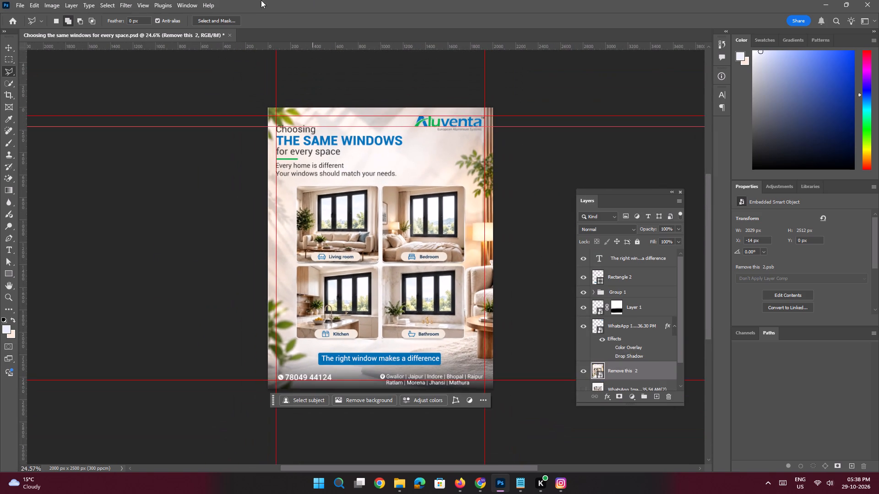
click(8, 49)
click(73, 161)
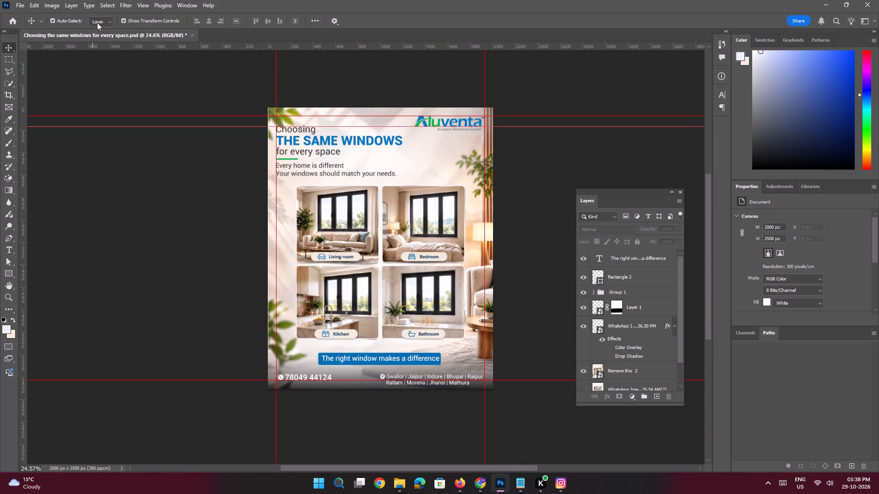
click(97, 22)
click(98, 27)
click(89, 117)
key(space)
ctrl+drag(300, 151, 332, 191)
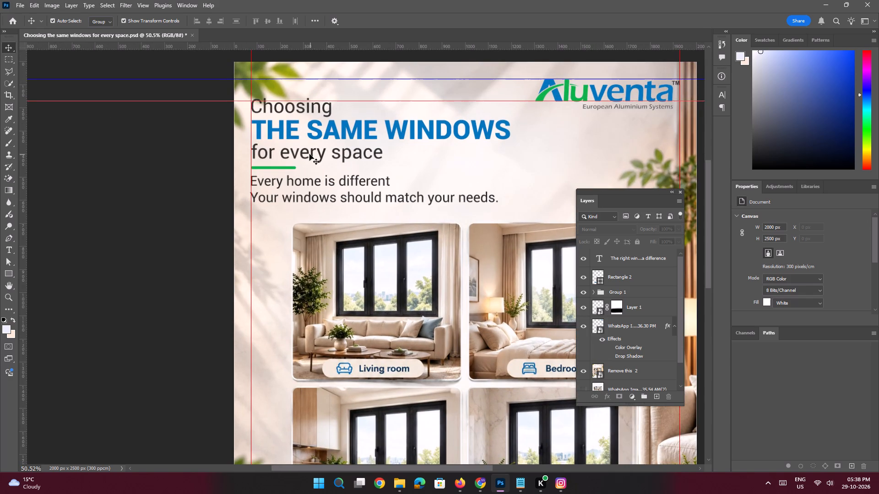
click(309, 153)
drag(308, 151, 326, 156)
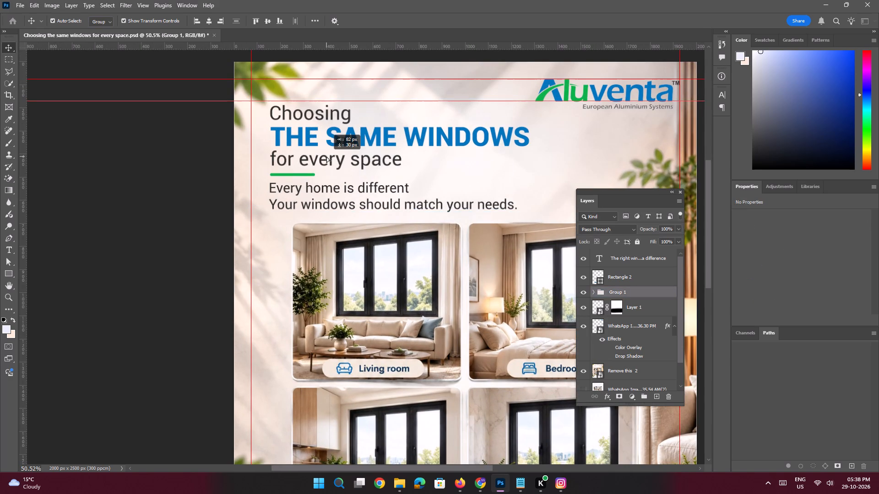
drag(326, 156, 326, 163)
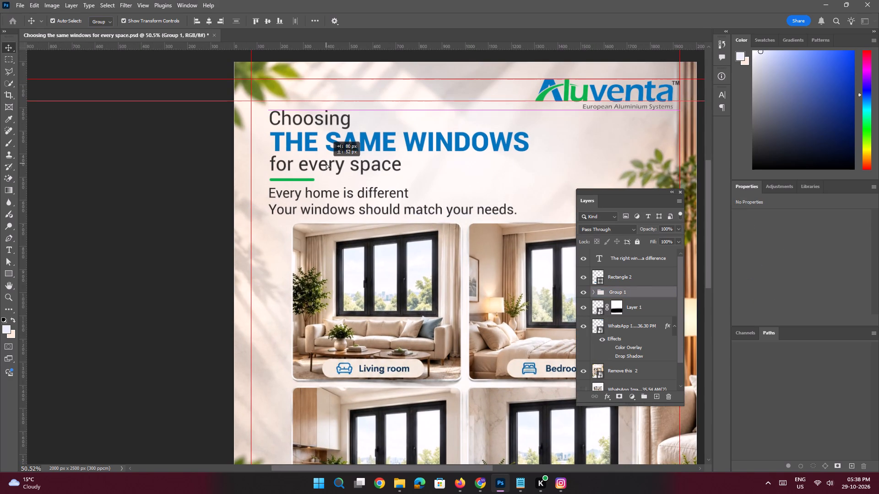
drag(326, 163, 321, 163)
Deselect the headline group and save the poster document.
key(space)
ctrl+drag(335, 147, 304, 144)
ctrl+drag(330, 160, 299, 152)
click(185, 204)
key(ctrl+s)
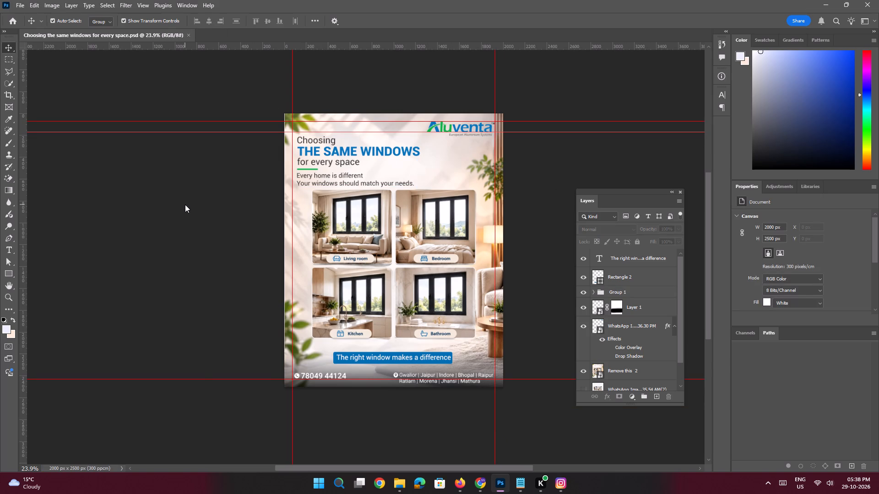
Nudge the four-room artwork layer down 50 px to leave more room under the headline.
click(359, 230)
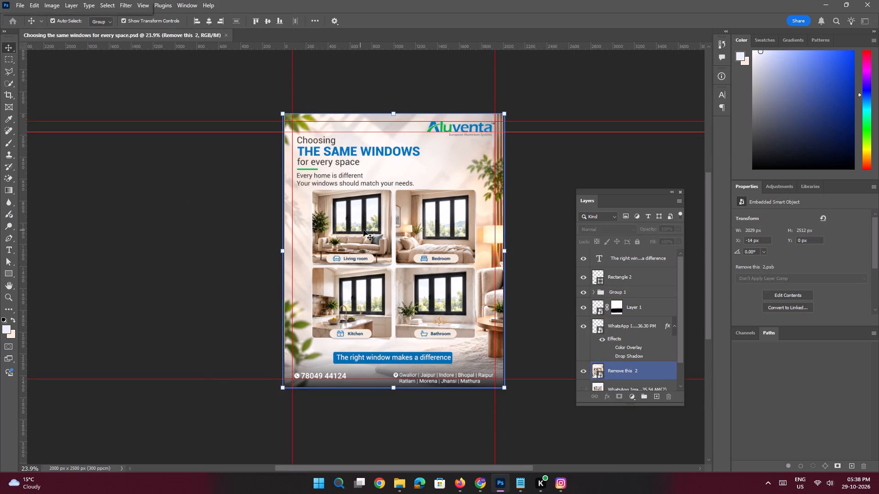
key(shift+Down)
key(shift+Down)
key(shift+Down)
key(shift+Down)
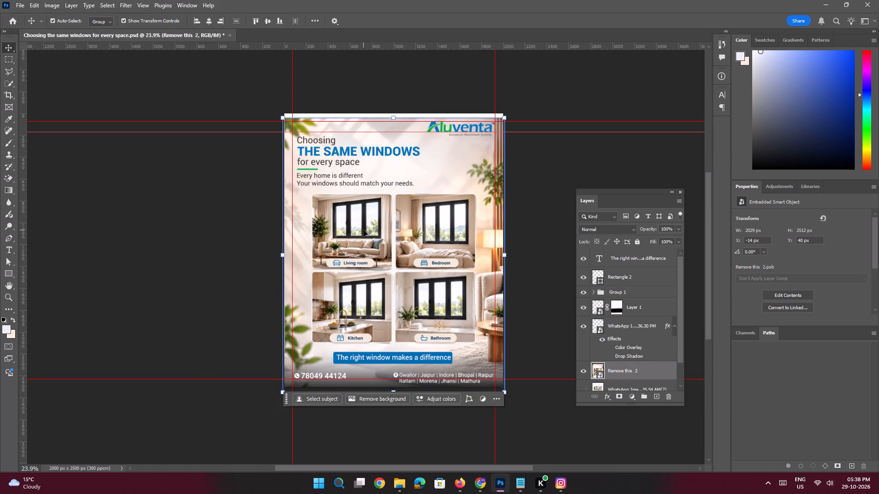
key(shift+Down)
Select a full-width strip about 2000 by 75 px along the poster's top edge, covering the empty white gap.
key(space)
key(space)
key(space)
key(space)
key(space)
key(space)
drag(458, 171, 448, 175)
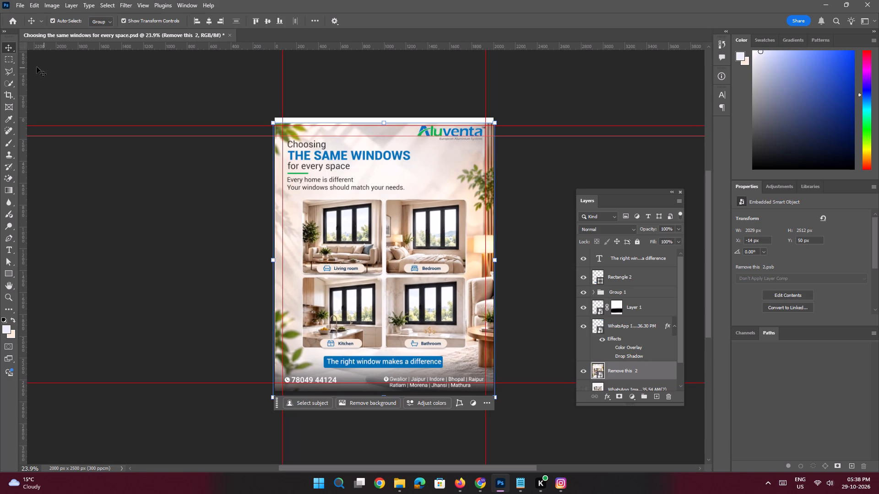
click(13, 60)
drag(217, 90, 533, 118)
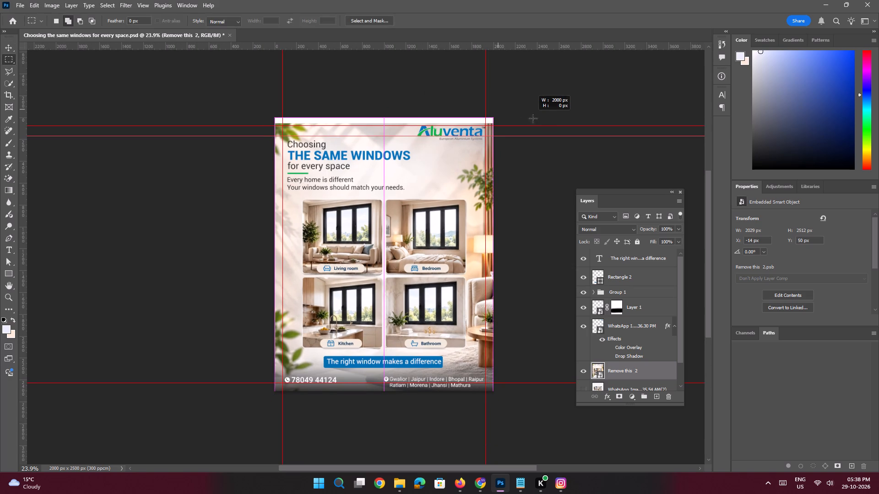
drag(533, 118, 539, 123)
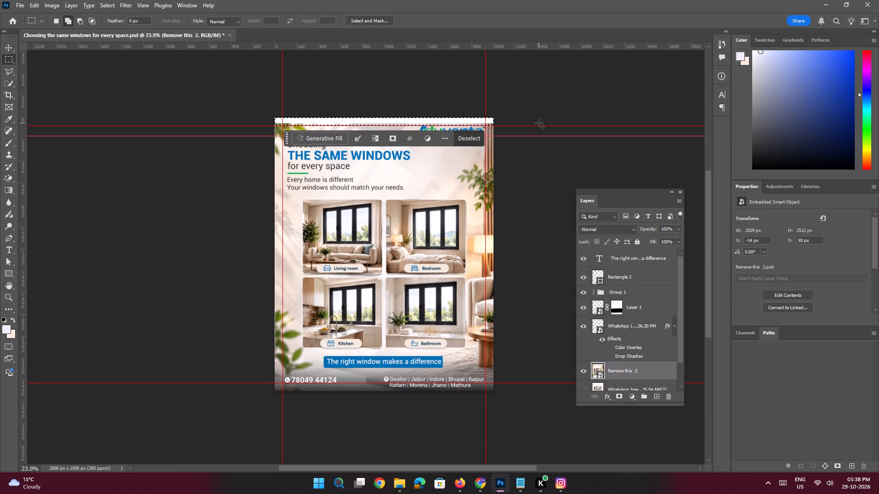
Rasterize the "Remove this 2" artwork layer so the selected strip can be filled.
key(shift+BackSpace)
click(419, 180)
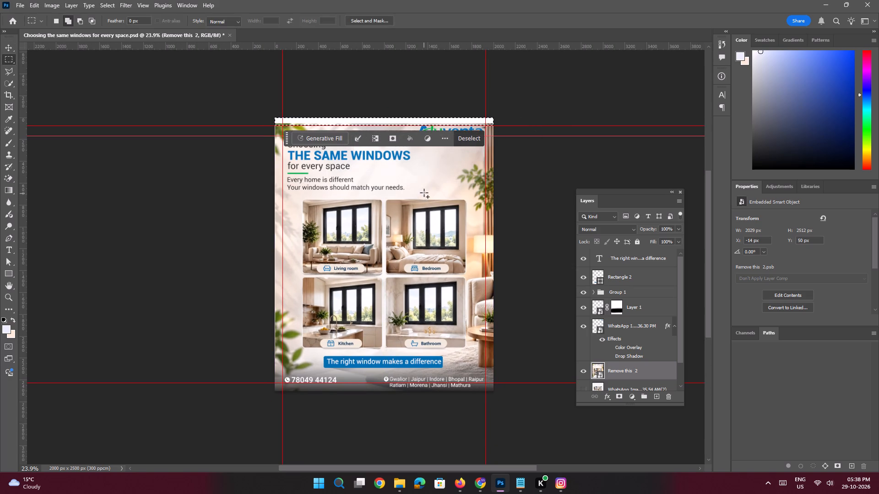
key(e)
click(424, 190)
click(412, 181)
Fill the selected top strip with matching artwork background using the Fill command, and clear the selection.
key(shift+BackSpace)
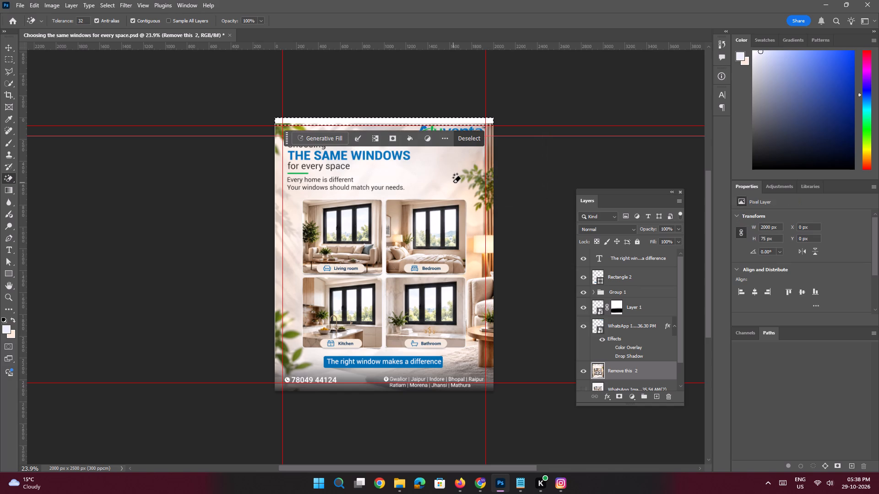
key(Return)
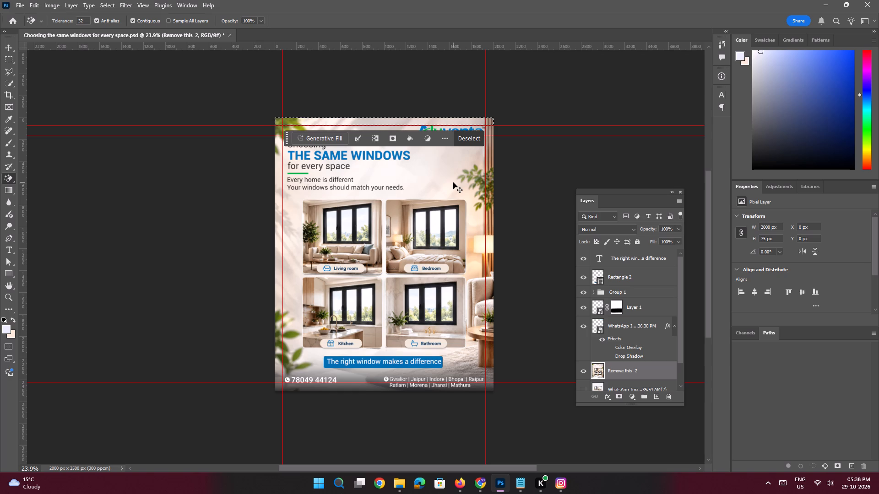
key(ctrl+d)
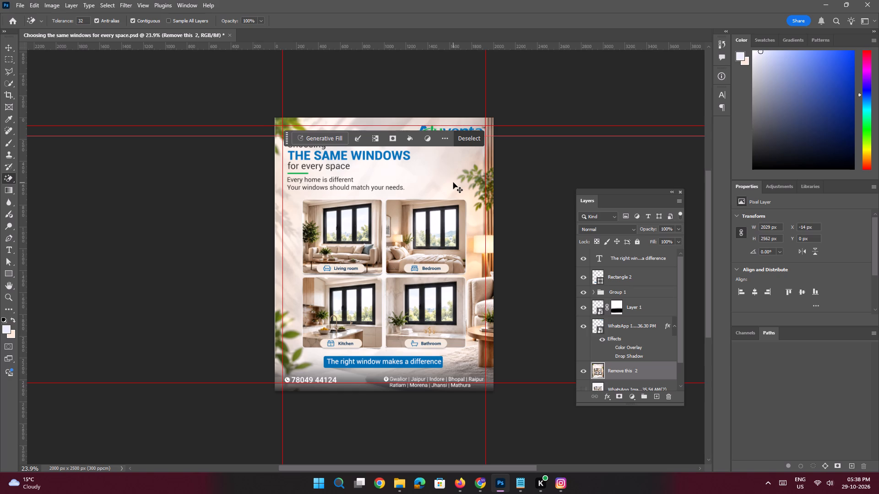
Deselect the artwork layer and save the poster document.
ctrl+click(5, 48)
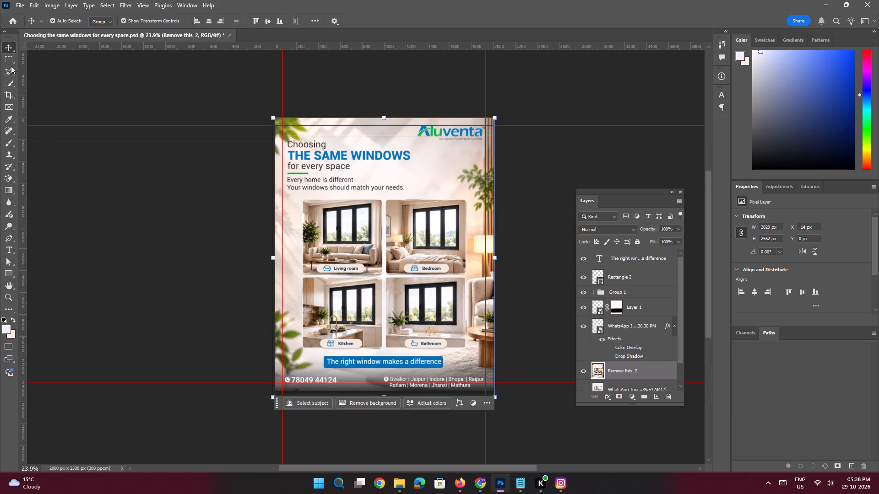
ctrl+click(128, 225)
key(ctrl+space)
key(ctrl+space)
key(ctrl+space)
key(ctrl+space)
key(ctrl+space)
key(ctrl+space)
key(ctrl+space)
key(ctrl+space)
key(ctrl+space)
ctrl+drag(396, 263, 390, 253)
key(ctrl+s)
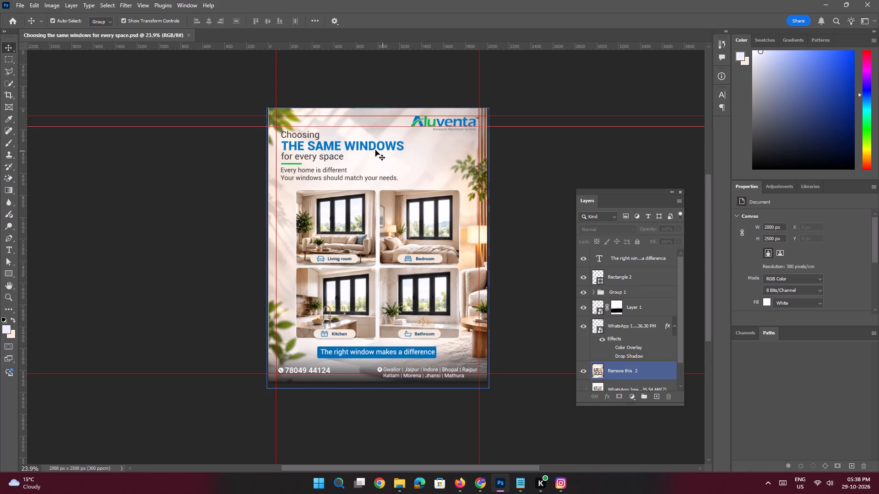
Add a drop shadow to the headline text group in a pale colour sampled from the background beside it, and save the document.
click(326, 149)
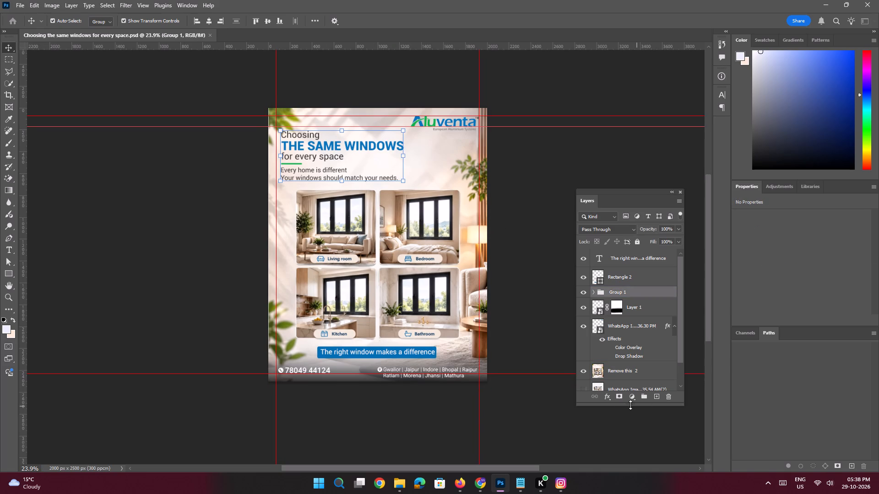
click(608, 398)
click(612, 394)
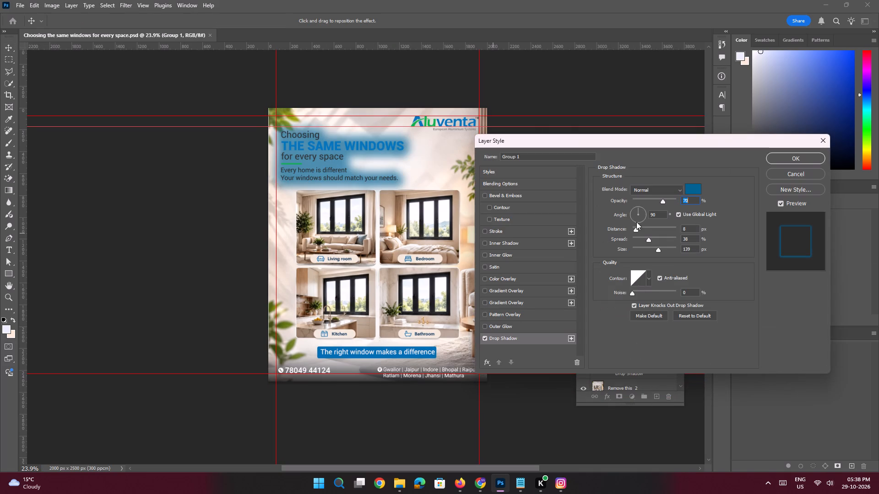
click(689, 190)
click(422, 158)
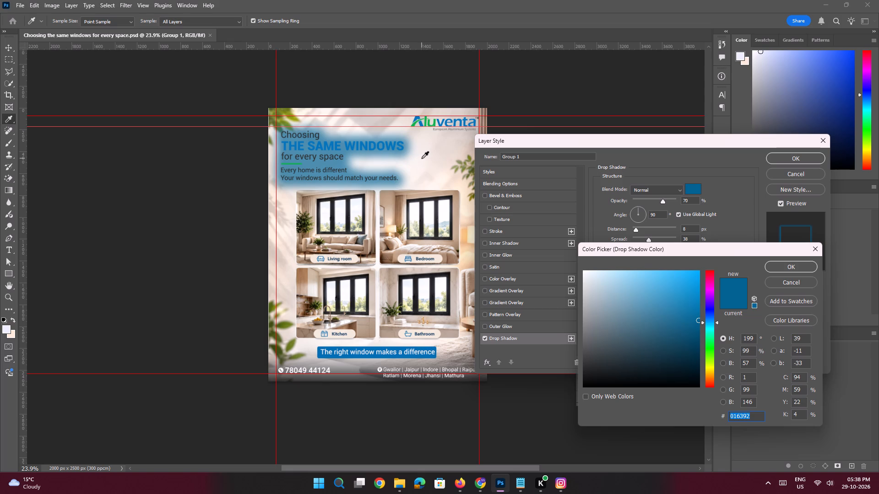
key(Return)
key(Return)
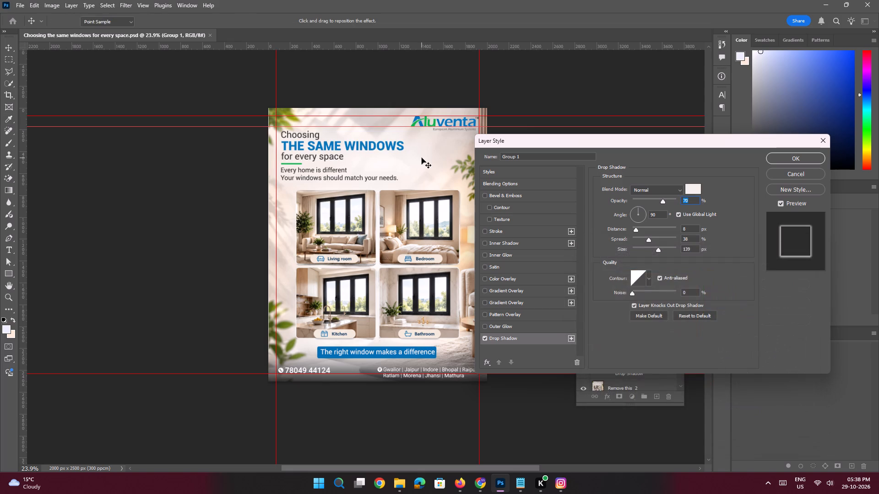
key(ctrl+s)
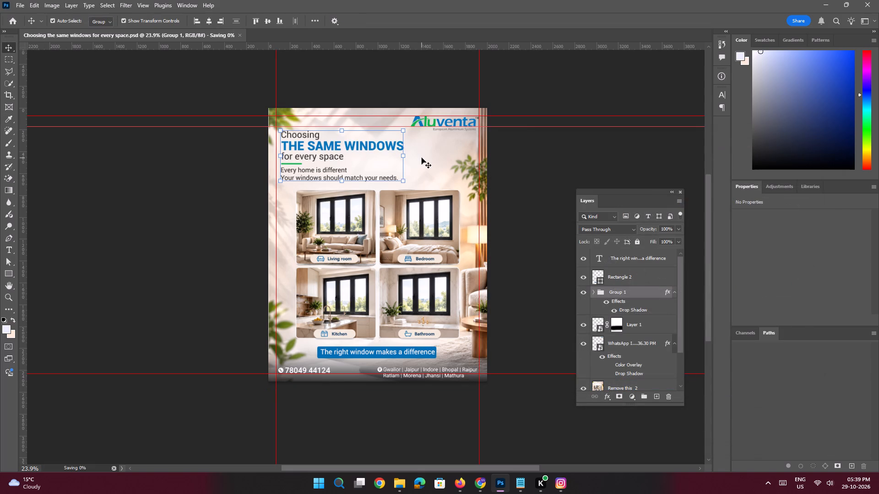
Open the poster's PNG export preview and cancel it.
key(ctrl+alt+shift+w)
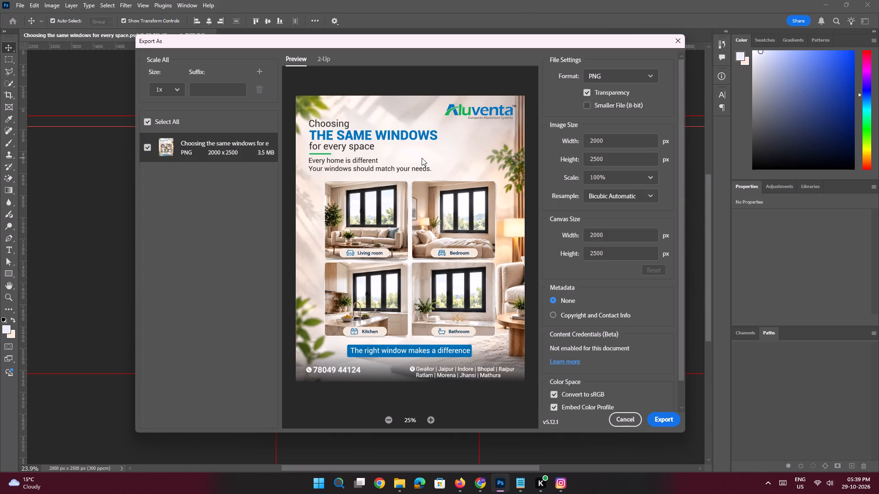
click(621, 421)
Centre the blue tagline rectangle and the text "The right window makes a difference" horizontally on the poster, and save the document.
key(space)
ctrl+drag(389, 352, 410, 370)
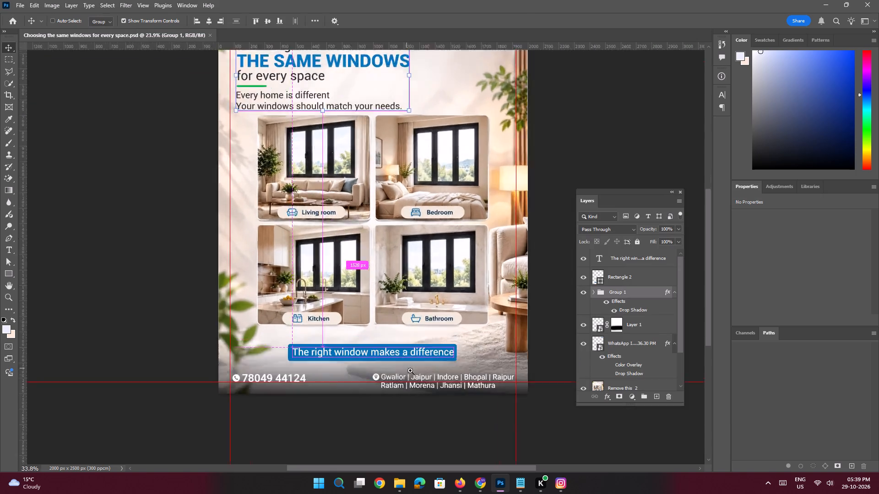
ctrl+drag(410, 370, 435, 392)
click(152, 362)
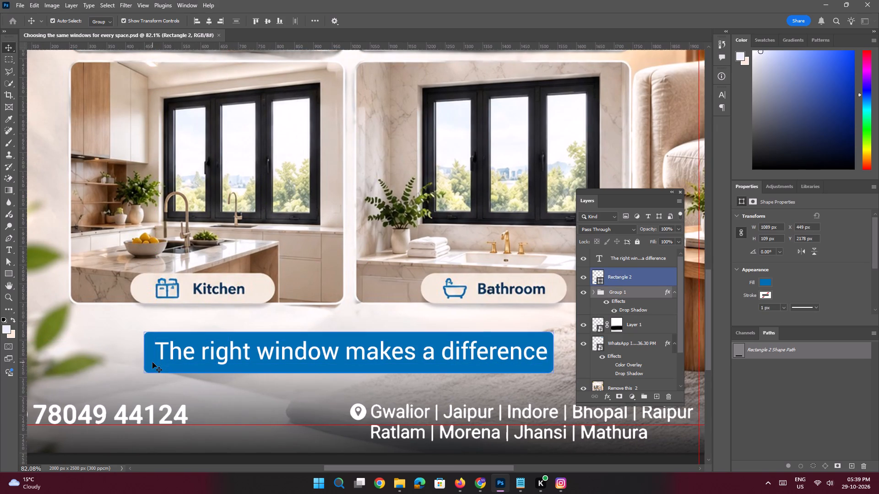
double_click(210, 21)
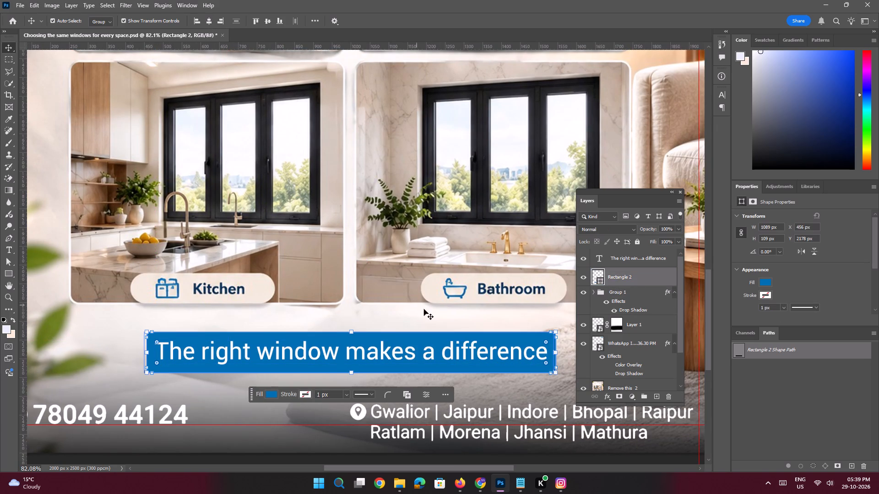
click(399, 353)
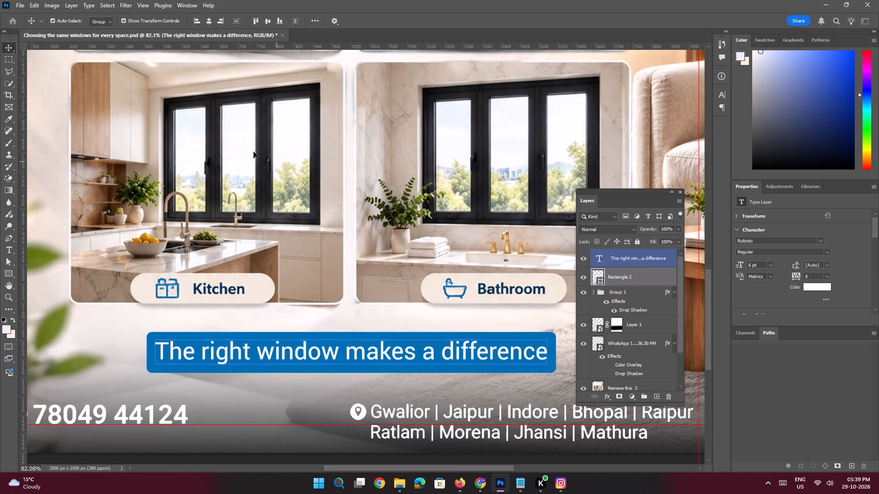
double_click(209, 25)
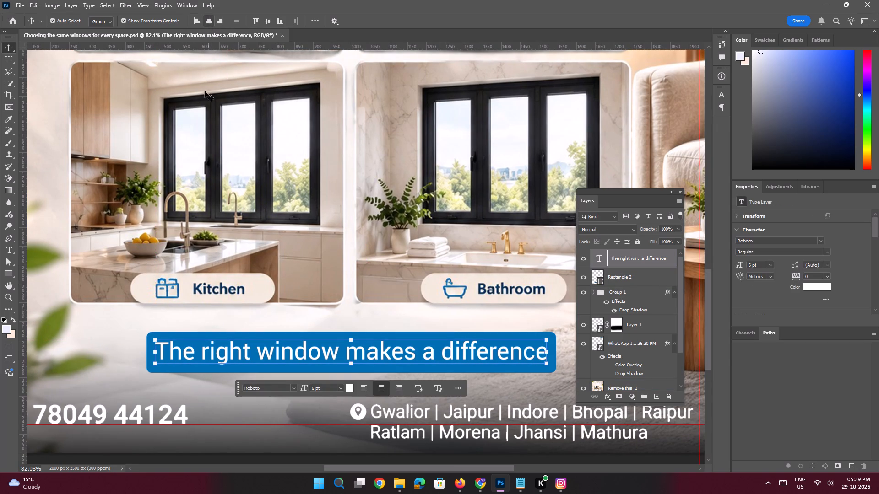
key(space)
ctrl+drag(320, 293, 283, 285)
click(93, 276)
key(space)
key(space)
key(space)
key(space)
key(space)
key(space)
key(space)
key(space)
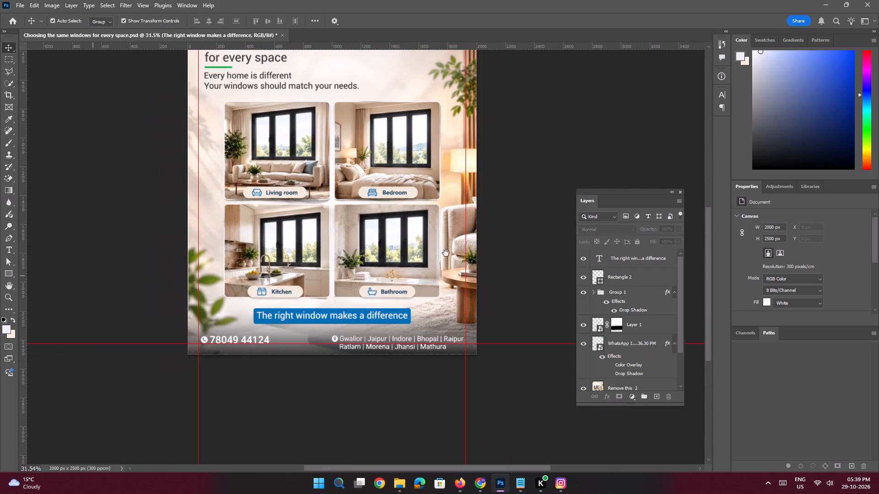
drag(446, 253, 437, 285)
key(ctrl+s)
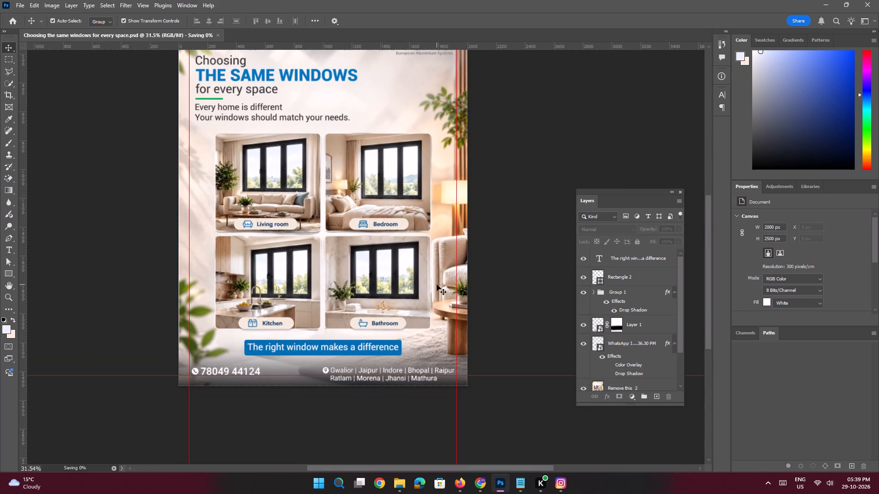
key(ctrl+alt+shift+w)
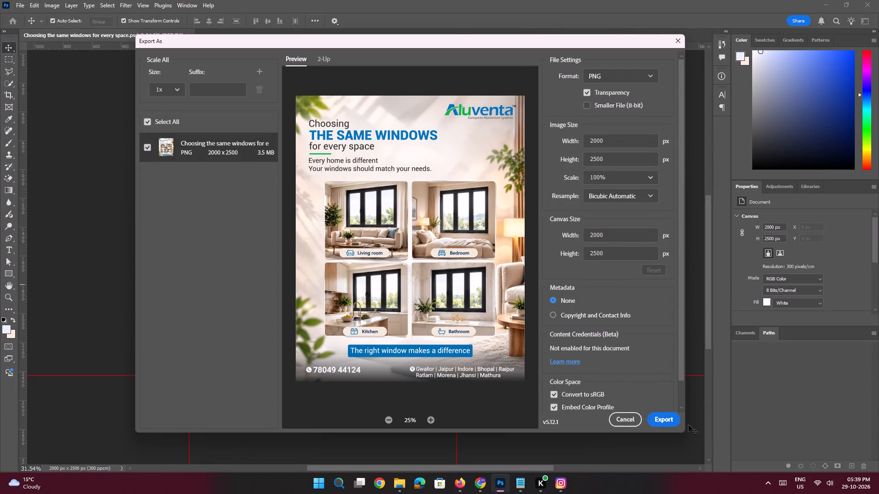
click(666, 420)
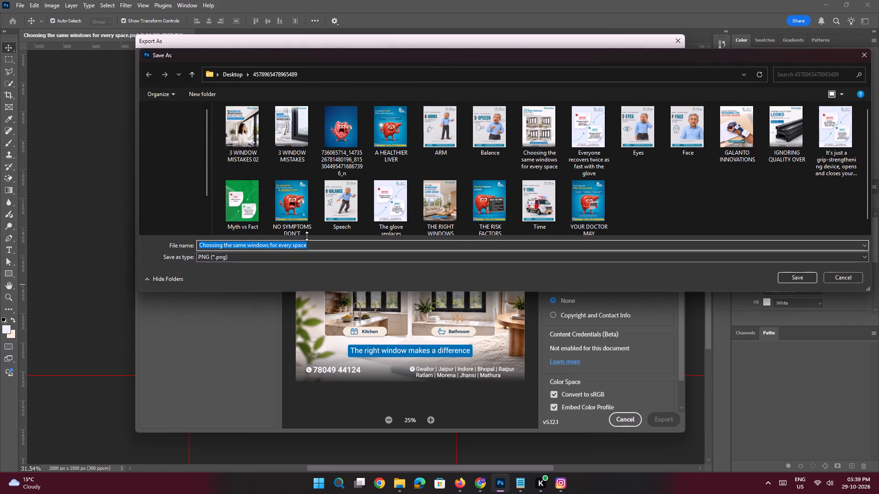
click(779, 276)
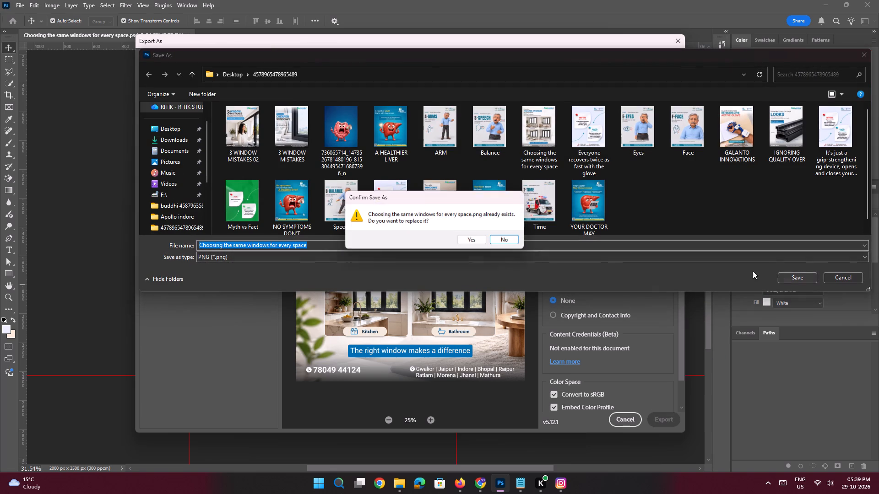
click(479, 242)
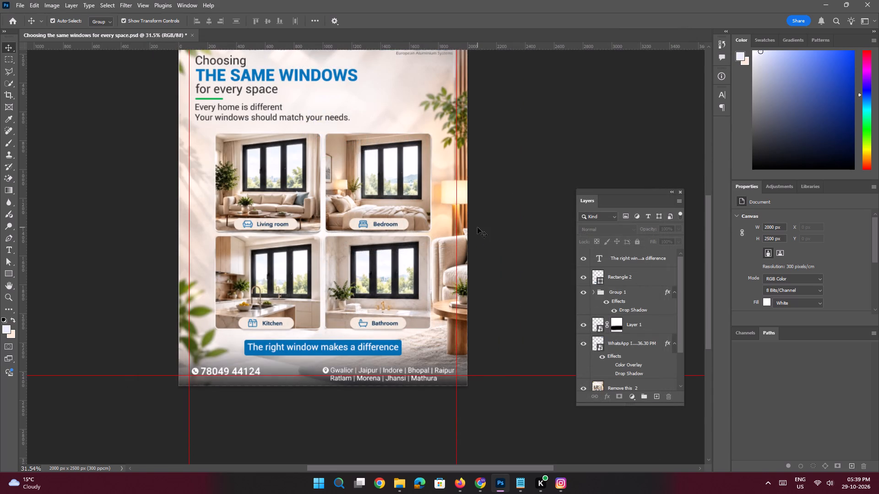
Close the finished poster document, saving its changes.
click(190, 33)
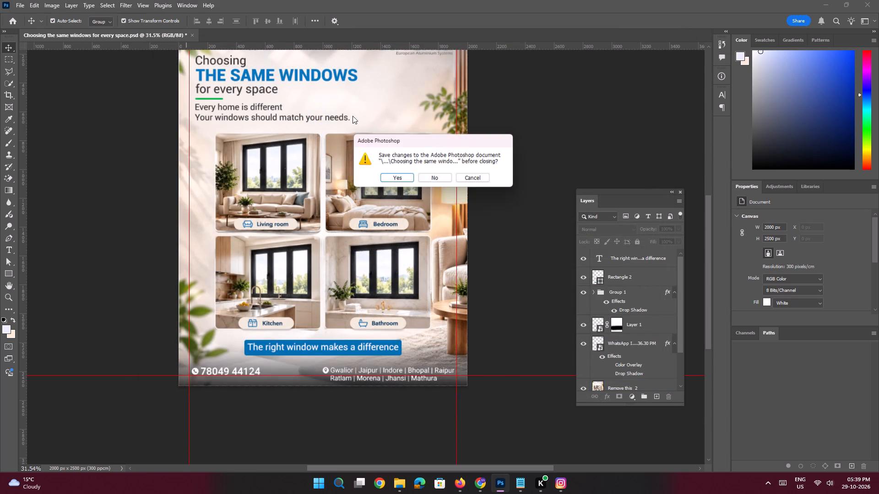
click(402, 179)
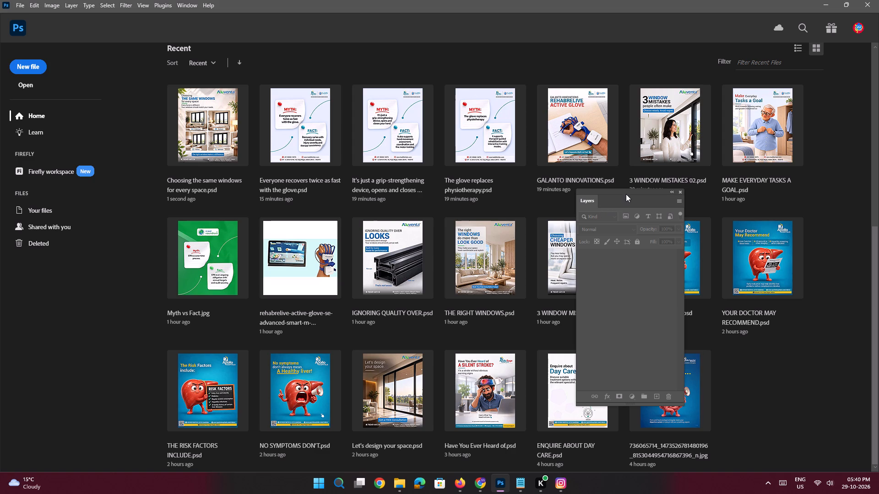
Find the "Ignoring quality over LOOKS" reference image in the Downloads folder and open the recent document "IGNORING QUALITY OVER.psd".
drag(625, 191, 770, 241)
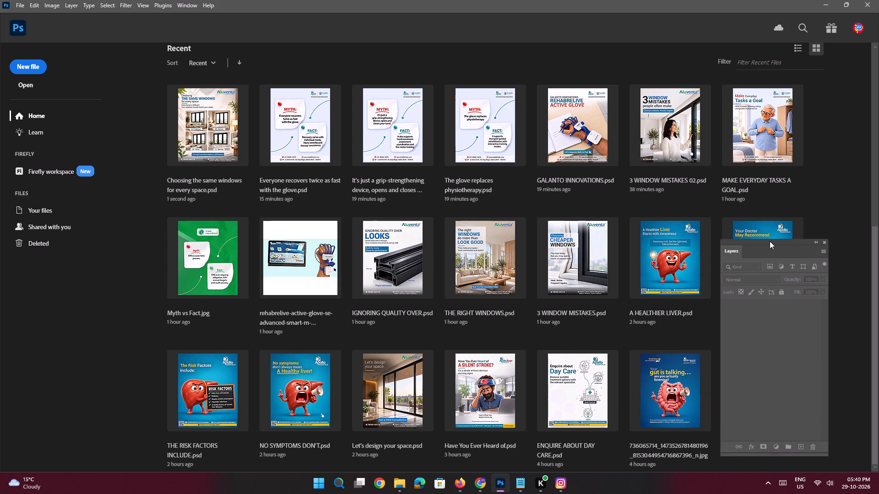
drag(770, 241, 731, 217)
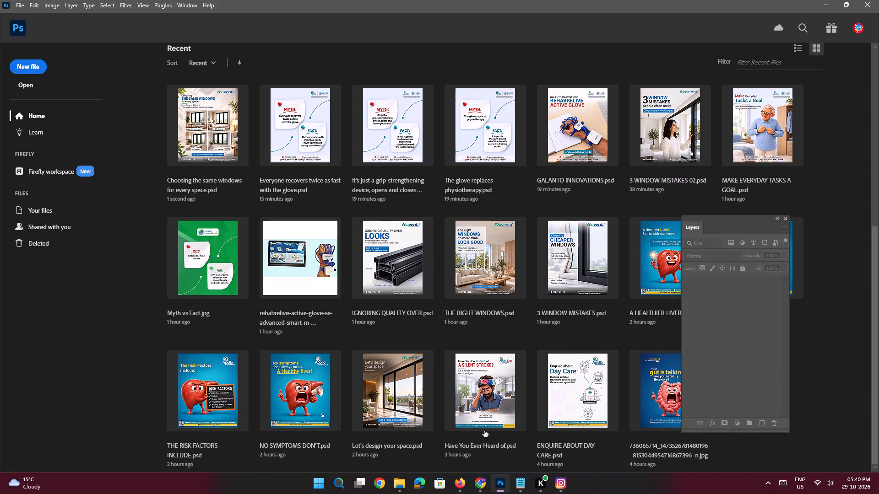
click(372, 449)
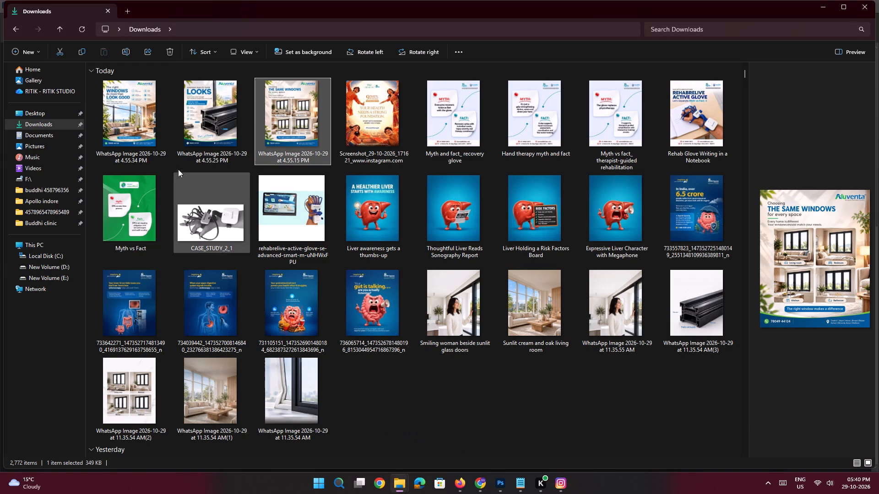
click(38, 124)
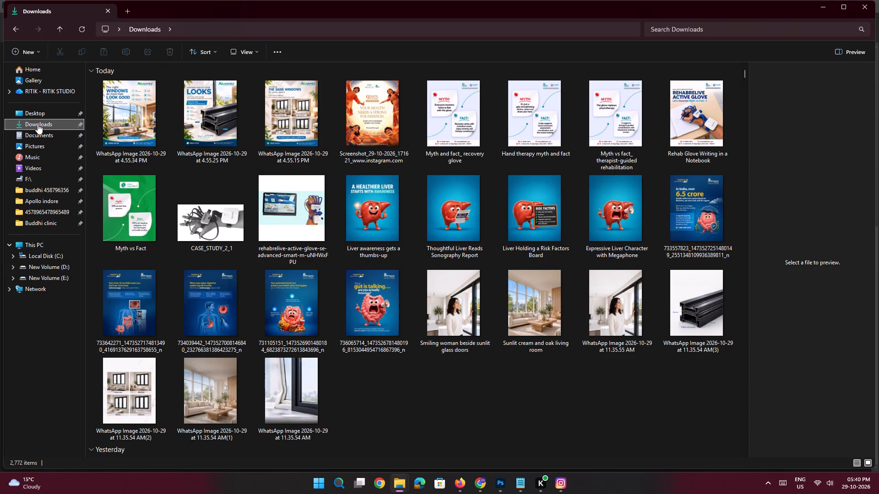
click(283, 122)
click(190, 123)
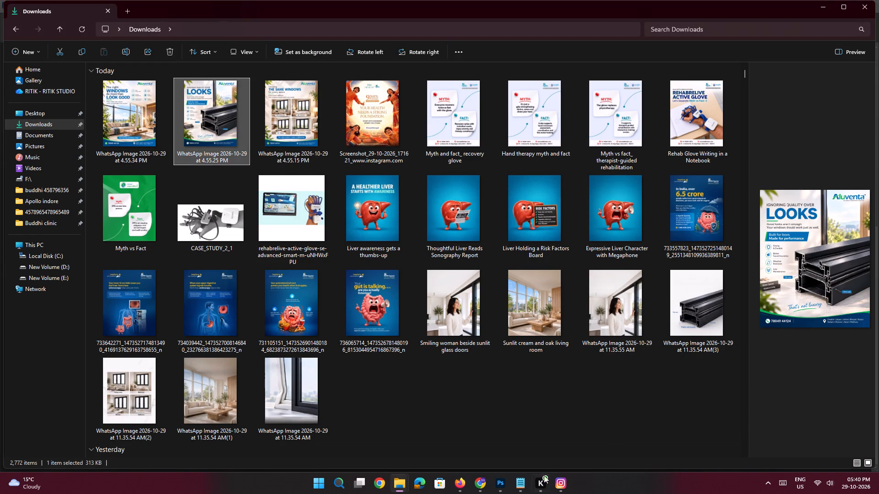
click(497, 489)
click(411, 268)
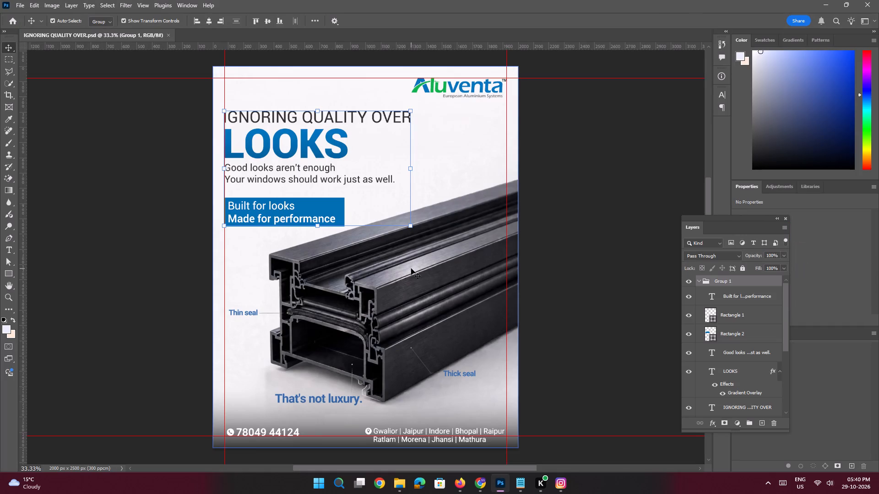
Place "WhatsApp Image 2026-10-29 at 4.55.25 PM" from Downloads into the LOOKS poster, directly above the window profile photo layer.
click(541, 196)
key(space)
ctrl+drag(410, 232, 396, 230)
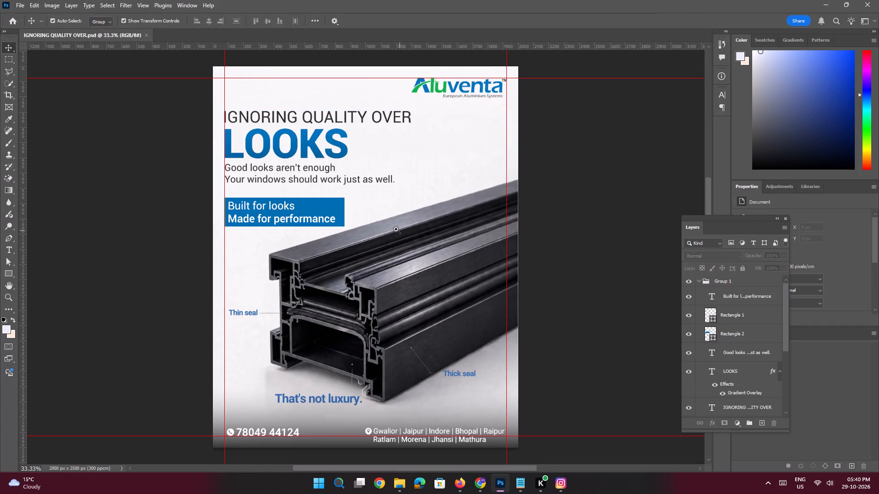
ctrl+drag(426, 231, 413, 228)
ctrl+drag(437, 237, 423, 235)
ctrl+drag(423, 235, 422, 235)
key(ctrl+space)
key(ctrl+space)
key(ctrl+space)
key(ctrl+space)
key(ctrl+space)
key(ctrl+space)
key(ctrl+space)
key(ctrl+space)
key(ctrl+space)
key(ctrl+space)
key(ctrl+space)
key(ctrl+space)
key(ctrl+space)
key(ctrl+space)
key(ctrl+space)
key(ctrl+space)
ctrl+drag(433, 237, 417, 234)
drag(464, 226, 454, 226)
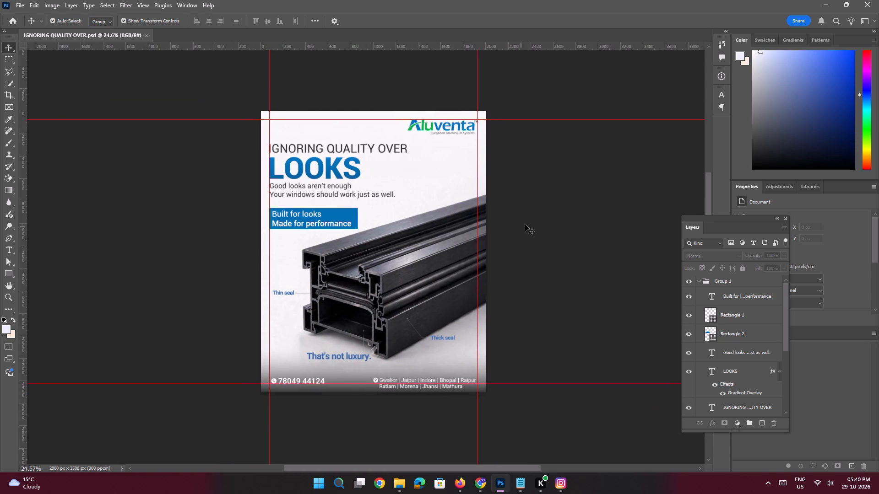
click(525, 224)
click(449, 240)
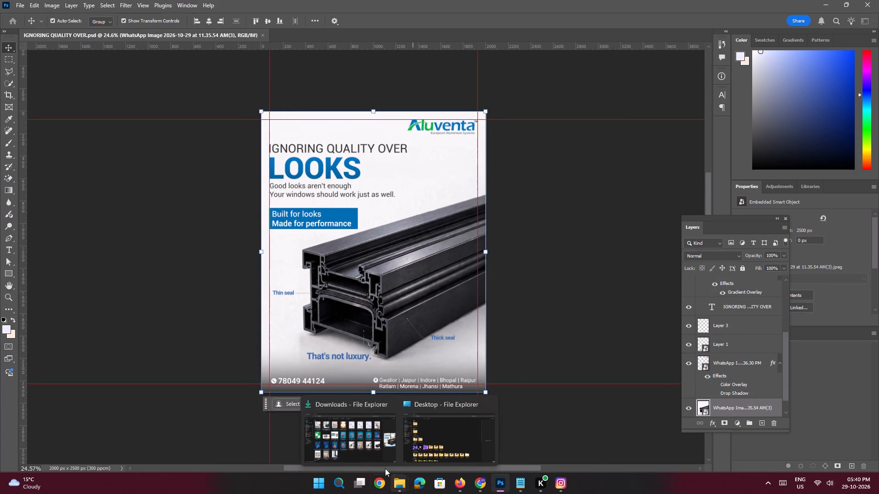
click(379, 454)
drag(220, 128, 465, 387)
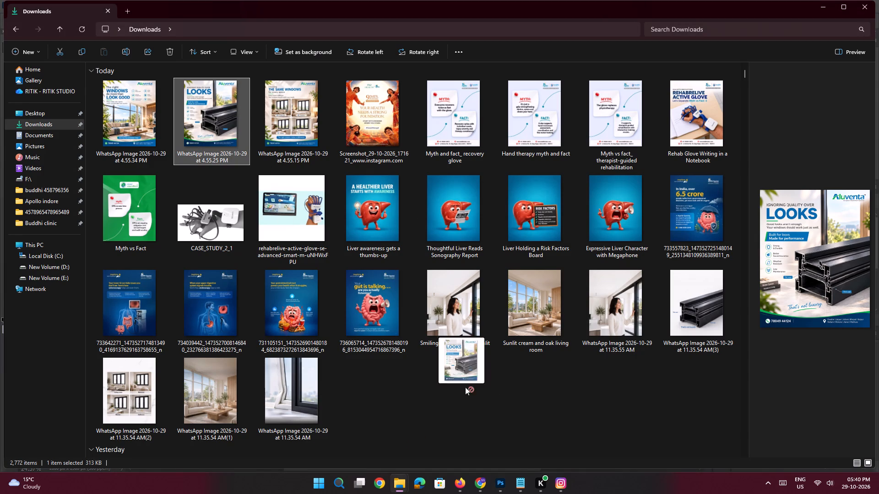
drag(465, 387, 332, 246)
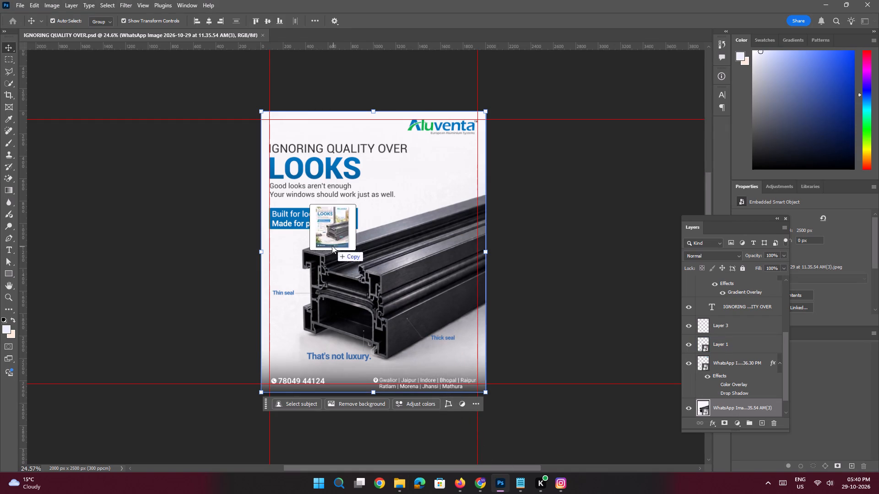
drag(332, 246, 333, 246)
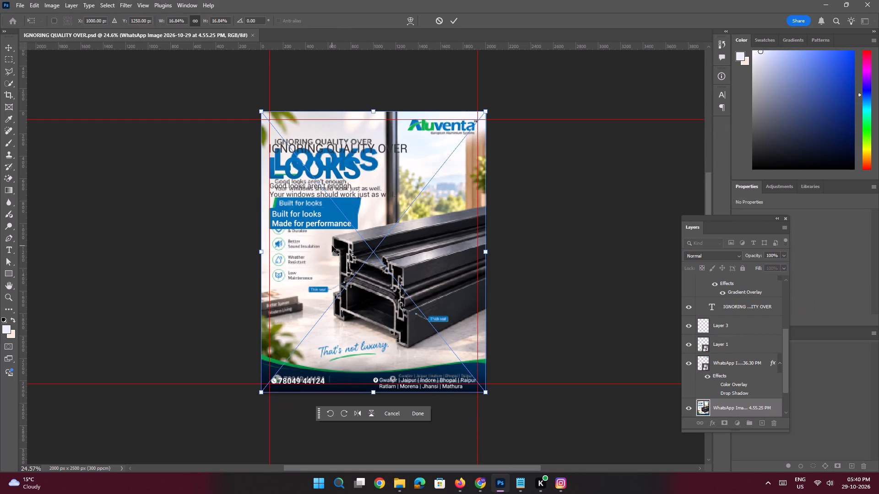
key(Return)
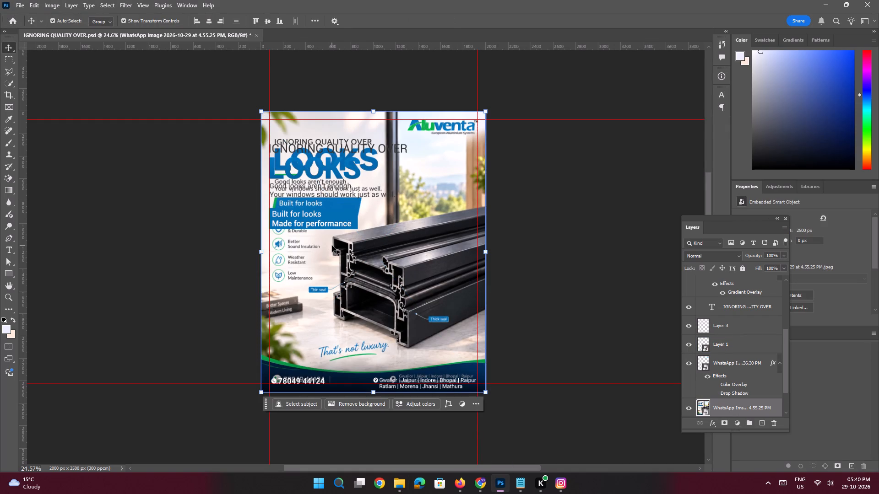
Move the placed reference design layer to the top of the layer stack, above Group 1.
drag(740, 405, 732, 300)
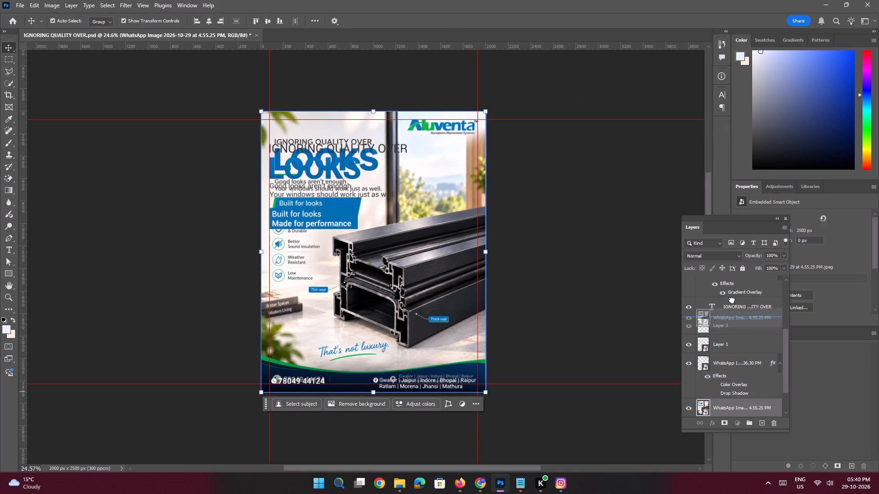
drag(732, 300, 725, 242)
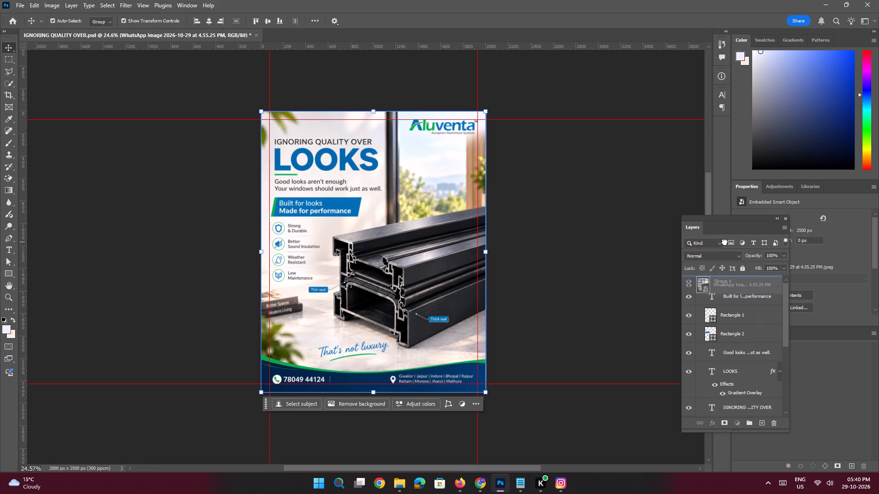
Rasterize the placed WhatsApp reference design layer at the top of the layer stack.
drag(725, 242, 725, 268)
key(space)
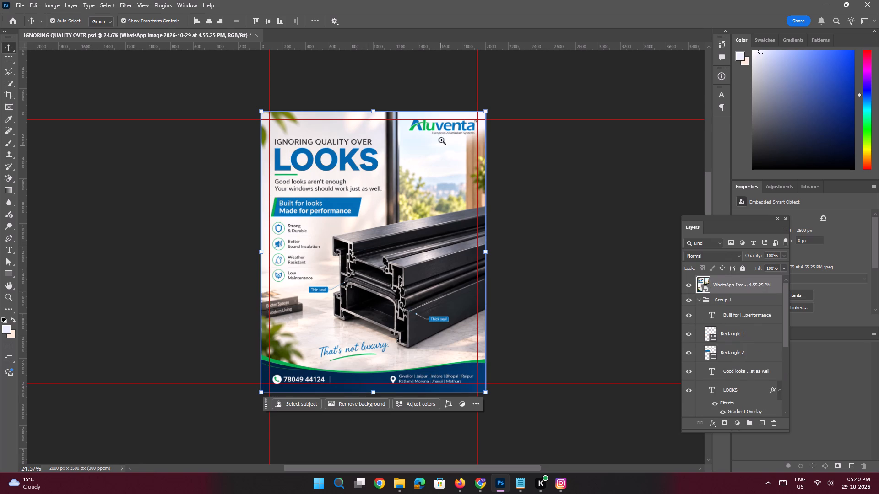
ctrl+drag(441, 136, 472, 221)
drag(500, 156, 468, 210)
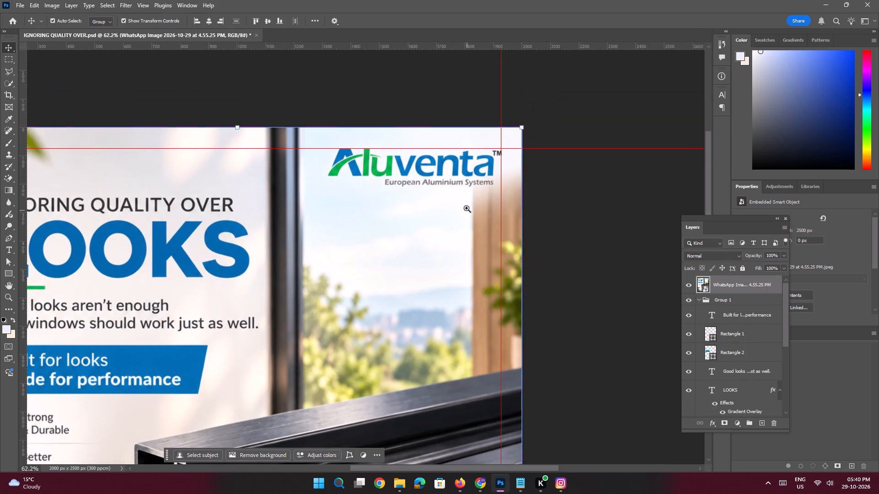
ctrl+drag(443, 171, 457, 208)
ctrl+drag(449, 166, 462, 199)
drag(492, 178, 486, 193)
key(e)
click(447, 247)
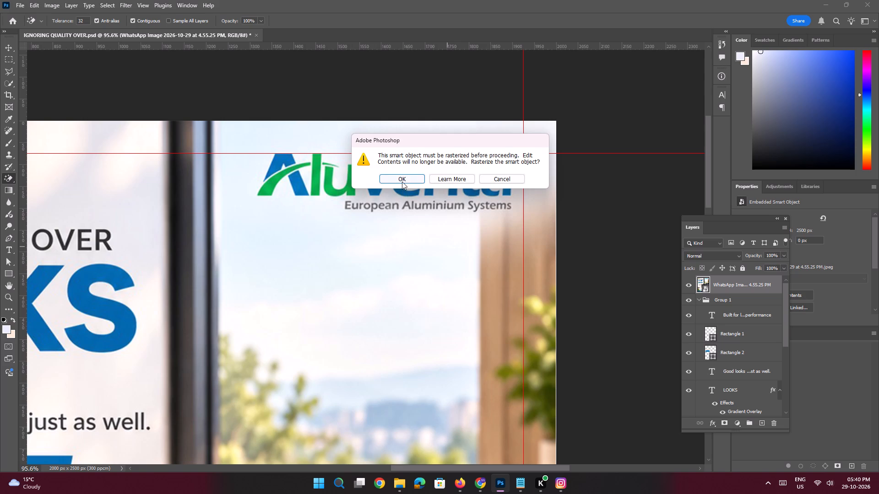
click(402, 181)
Outline the Aluventa logo and its tagline with the Polygonal Lasso, fill the area with matching surrounding background, and deselect.
click(7, 70)
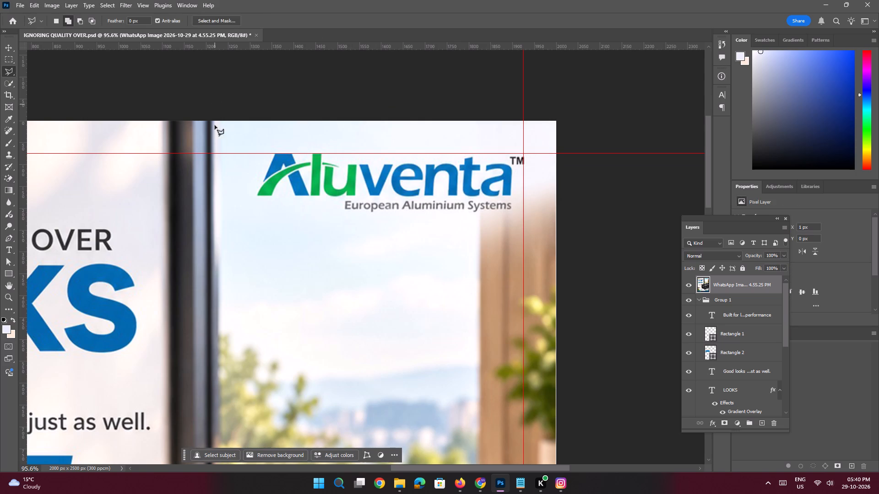
click(249, 194)
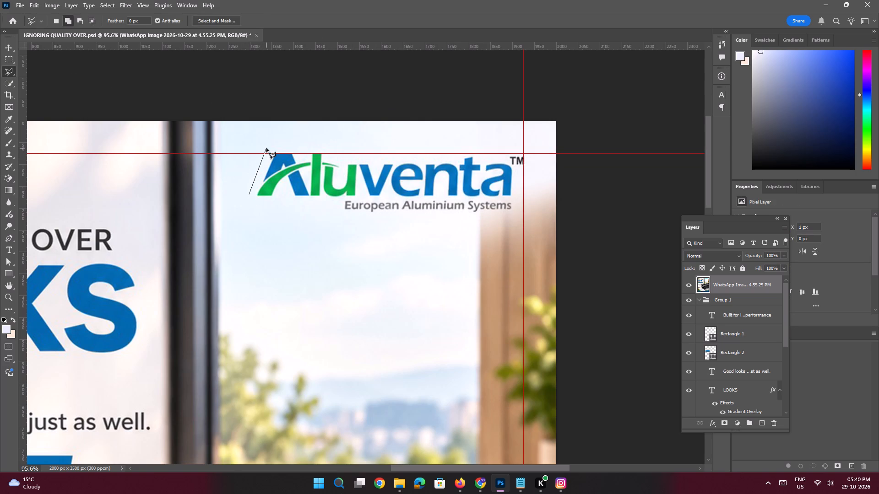
click(266, 148)
shift+click(532, 158)
click(527, 185)
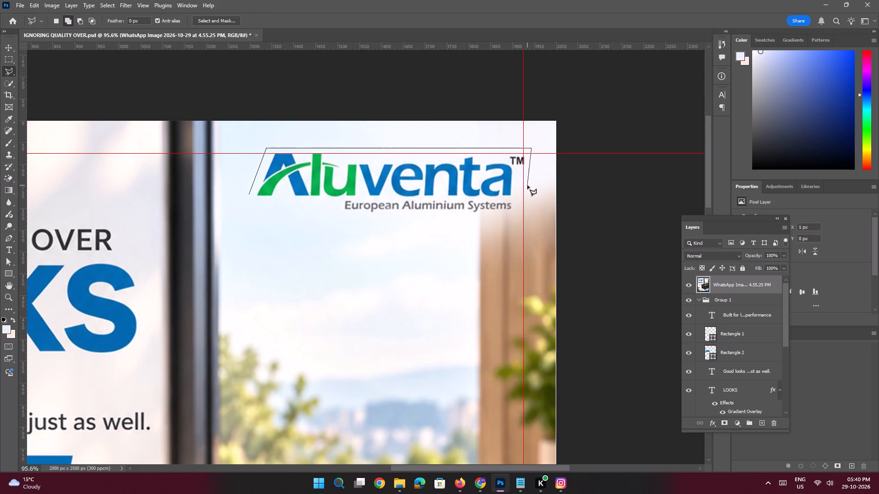
click(517, 184)
click(515, 214)
shift+click(343, 216)
click(325, 201)
shift+click(236, 205)
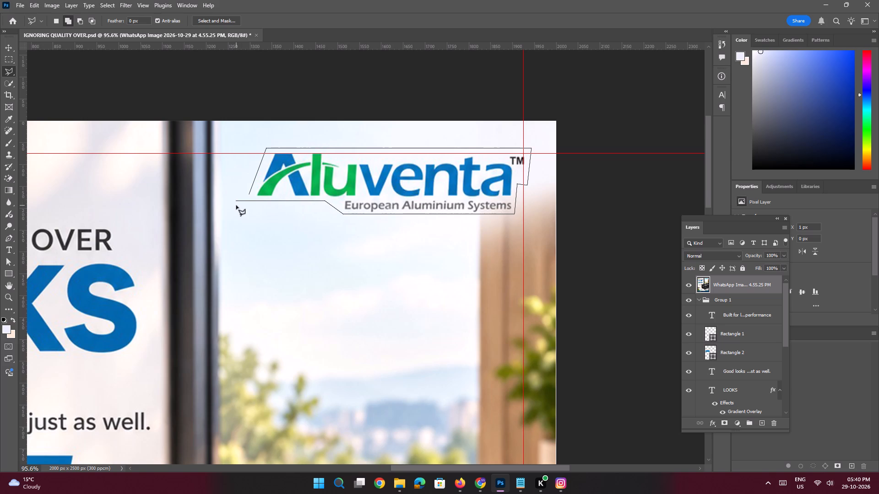
click(248, 194)
key(shift+BackSpace)
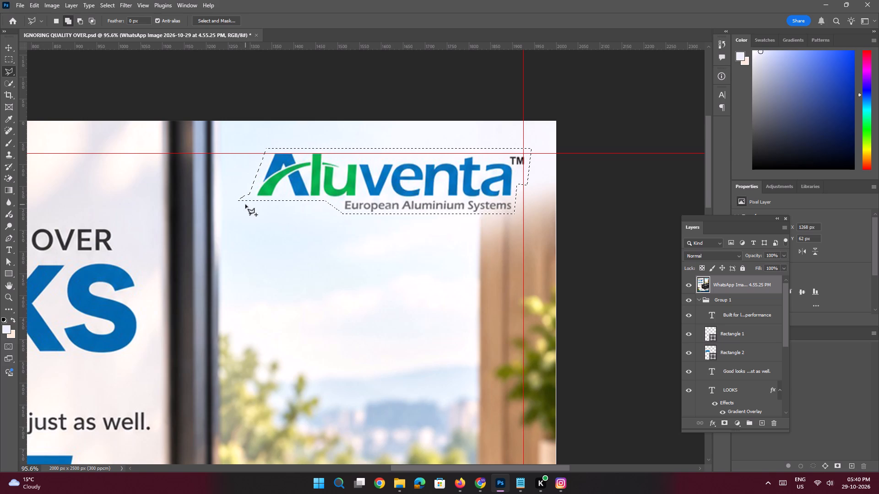
key(Return)
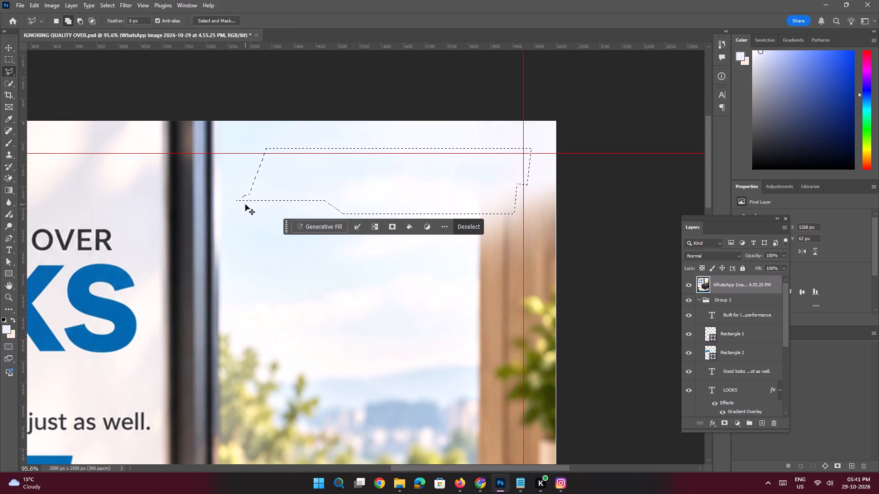
key(ctrl+d)
Lasso the text block from the "IGNORING QUALITY OVER" headline to "Low Maintenance" with its icons, and run Generative Fill with the prompt "Remove this".
key(ctrl+0)
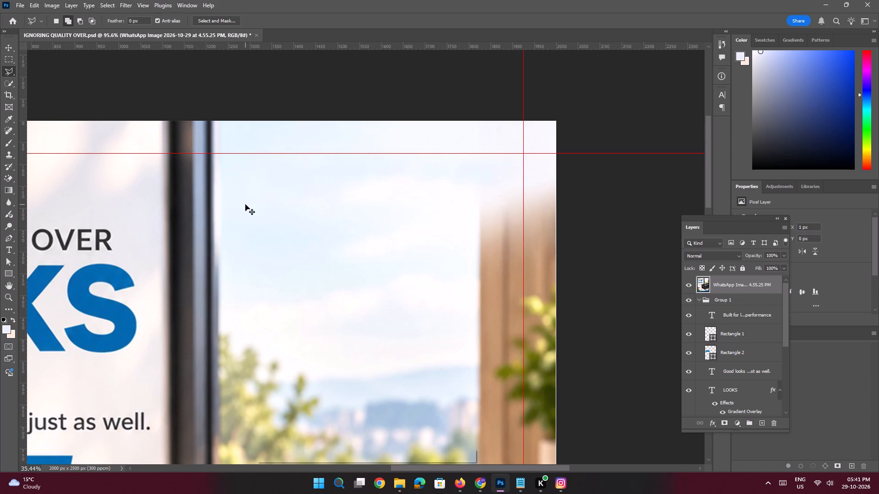
key(ctrl+0)
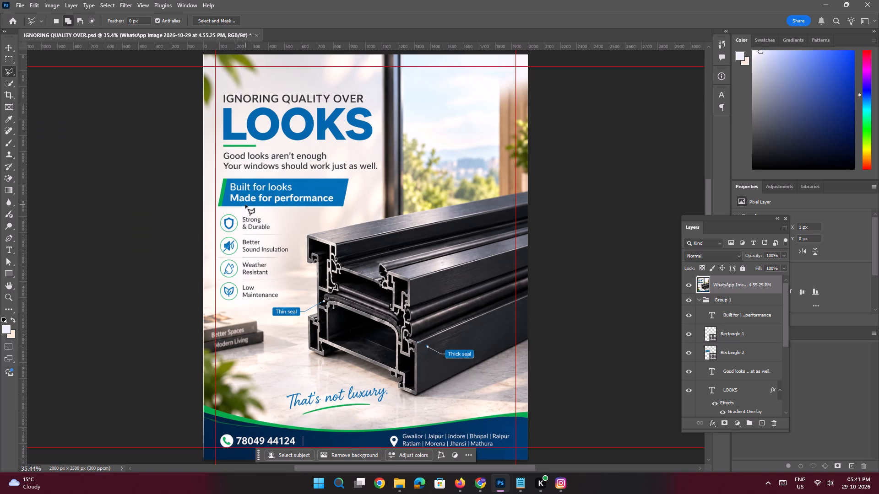
key(space)
key(space)
key(space)
key(space)
key(space)
key(space)
key(space)
key(space)
key(space)
key(space)
key(space)
key(space)
key(space)
key(space)
key(space)
key(space)
drag(327, 156, 332, 183)
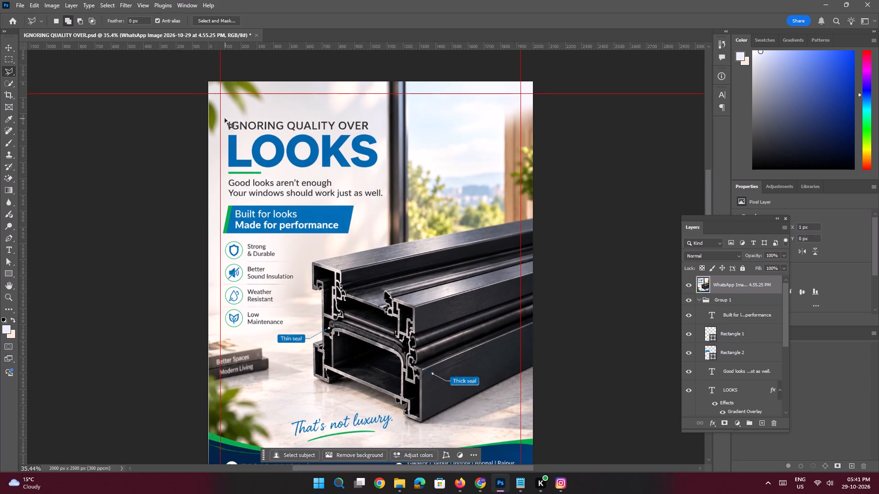
click(224, 119)
shift+click(368, 118)
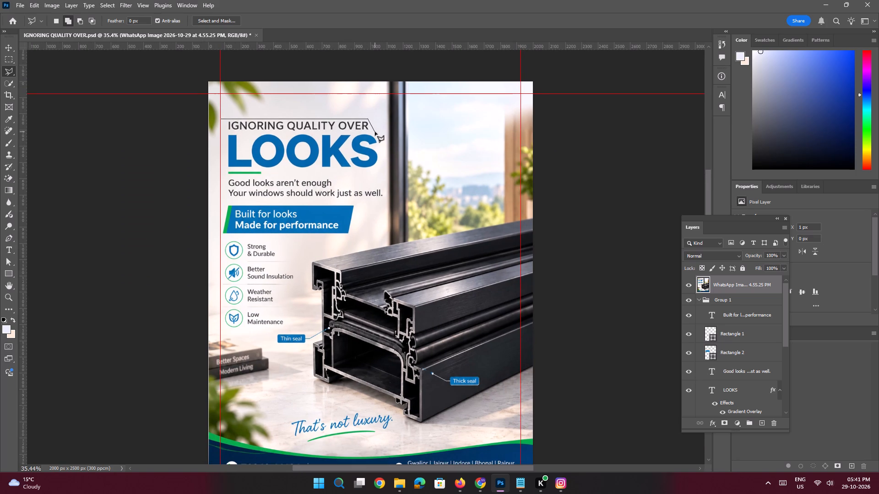
click(377, 133)
click(381, 179)
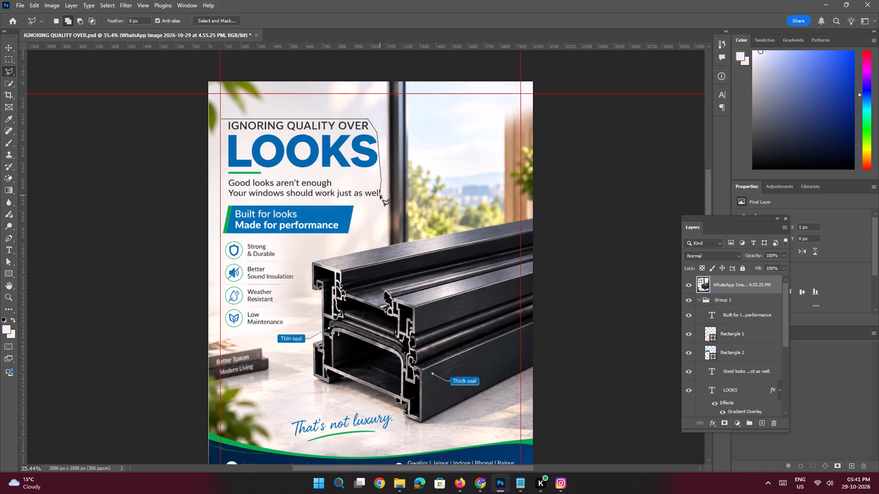
click(384, 191)
click(386, 199)
click(372, 219)
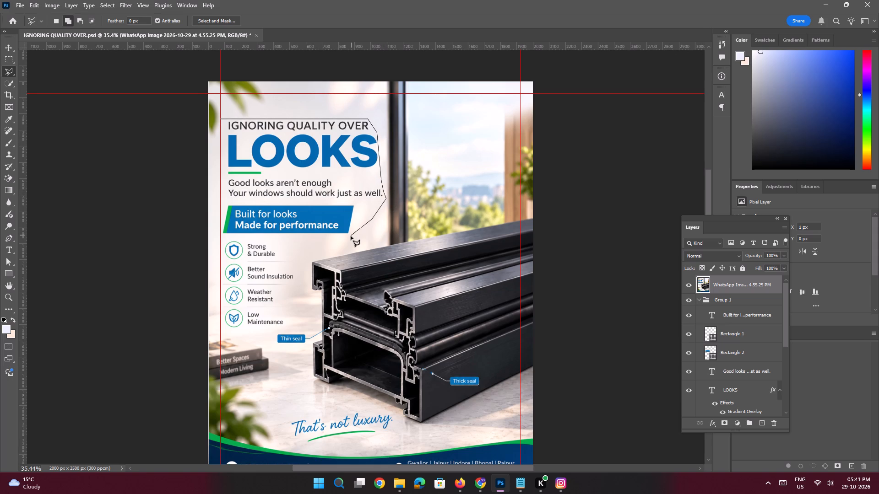
click(349, 238)
click(280, 242)
click(293, 263)
click(304, 292)
click(292, 319)
click(288, 326)
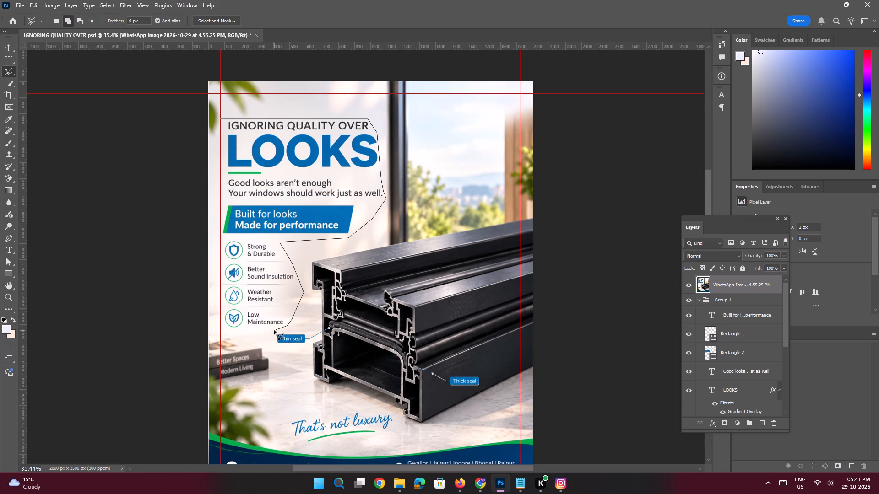
click(274, 330)
click(222, 329)
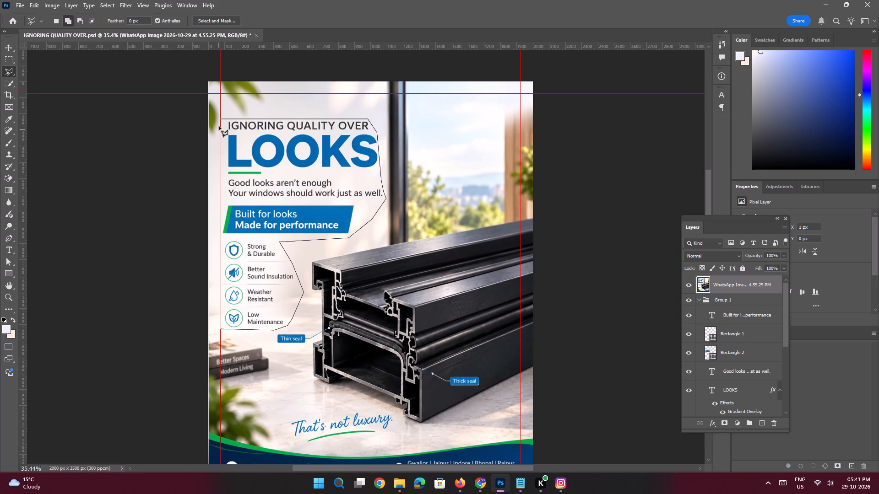
shift+click(219, 118)
click(237, 342)
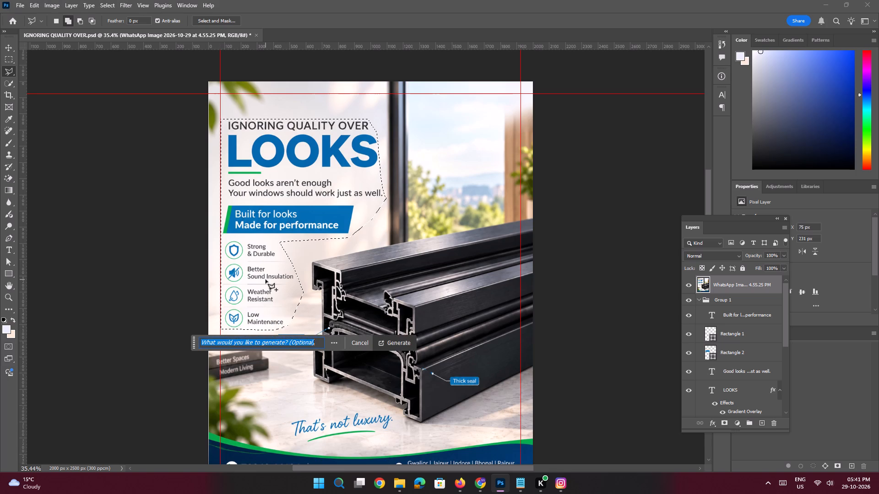
text(Remove this)
key(space)
key(Return)
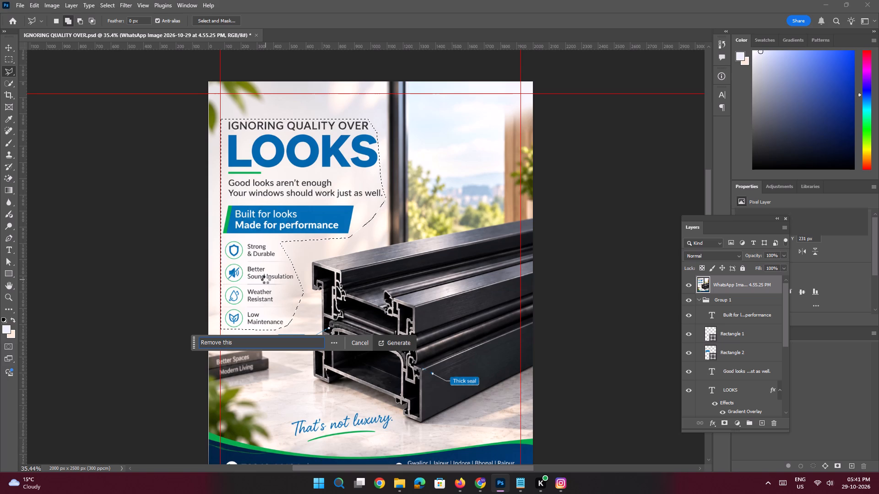
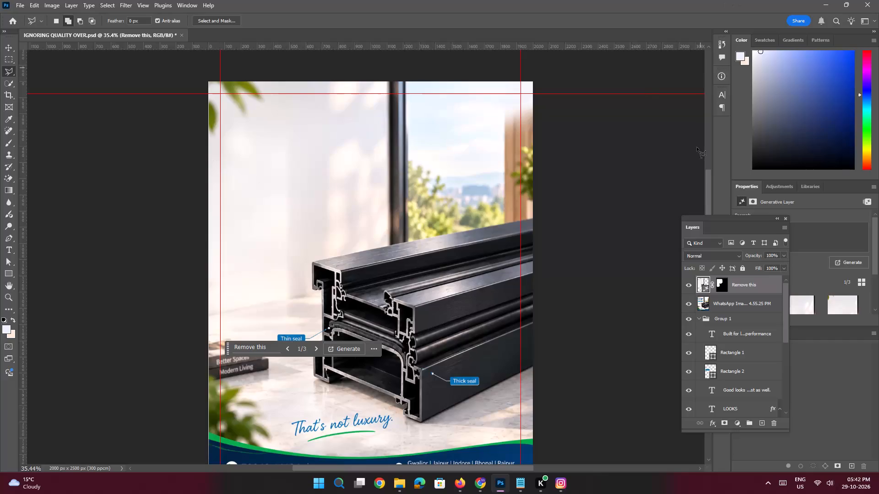
On the WhatsApp reference image layer, outline the "That's not luxury." script and its green underline with the Polygonal Lasso.
click(718, 302)
key(space)
key(space)
key(space)
key(space)
key(space)
key(space)
key(space)
key(space)
key(space)
key(space)
key(space)
key(space)
key(space)
key(space)
drag(389, 314, 383, 229)
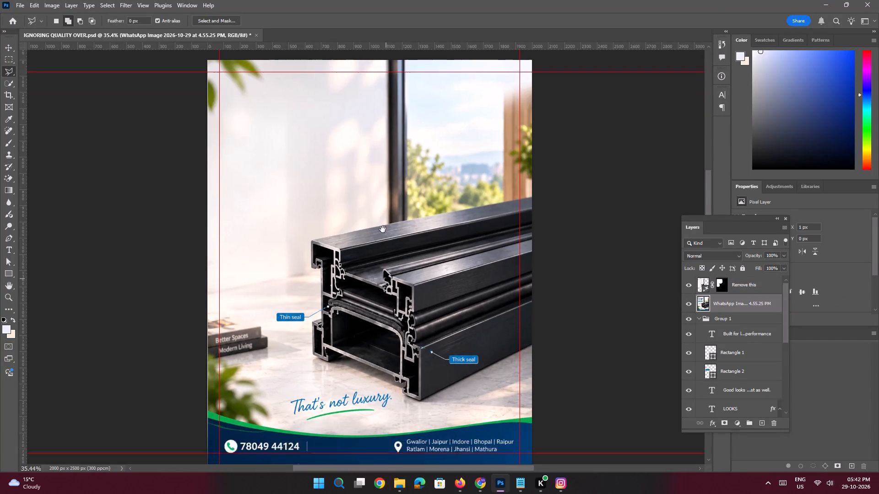
drag(383, 229, 382, 212)
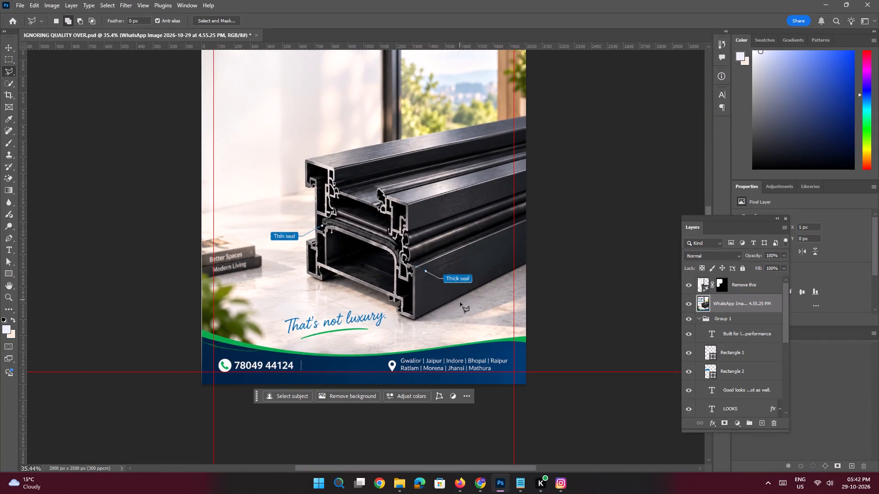
click(285, 340)
click(280, 321)
click(282, 315)
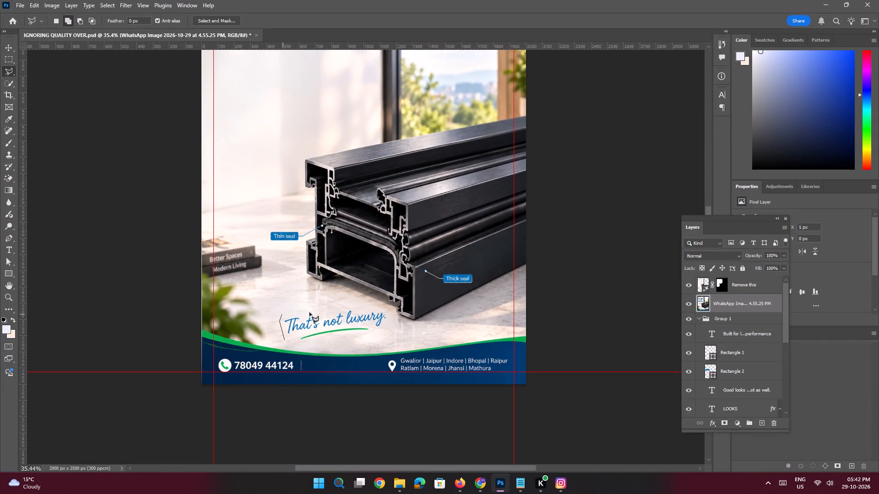
click(364, 306)
click(385, 309)
click(391, 319)
drag(390, 331, 384, 333)
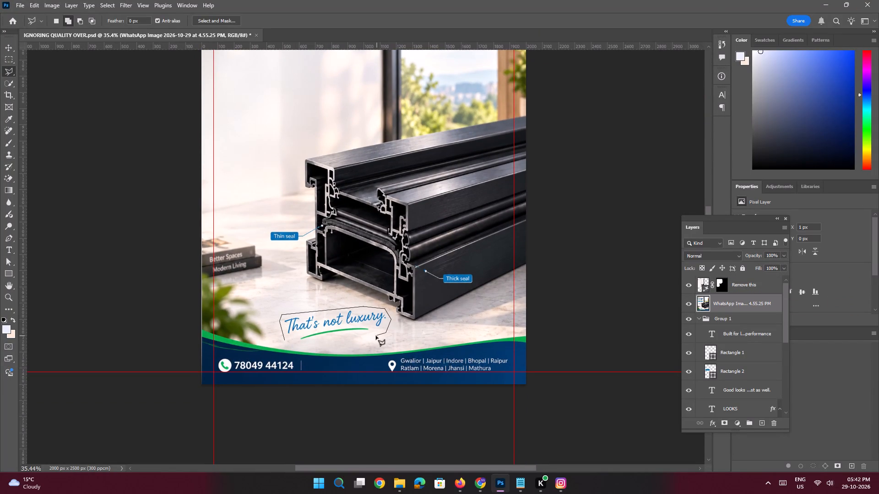
click(376, 336)
click(322, 340)
click(295, 344)
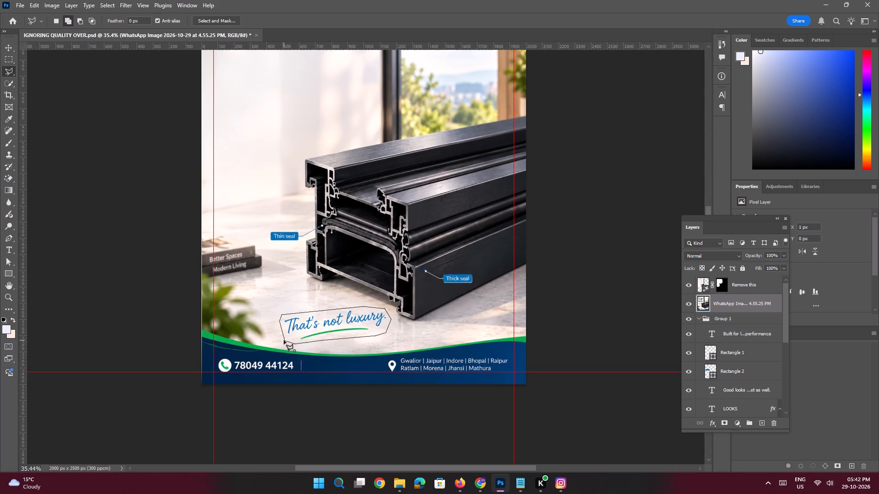
click(284, 340)
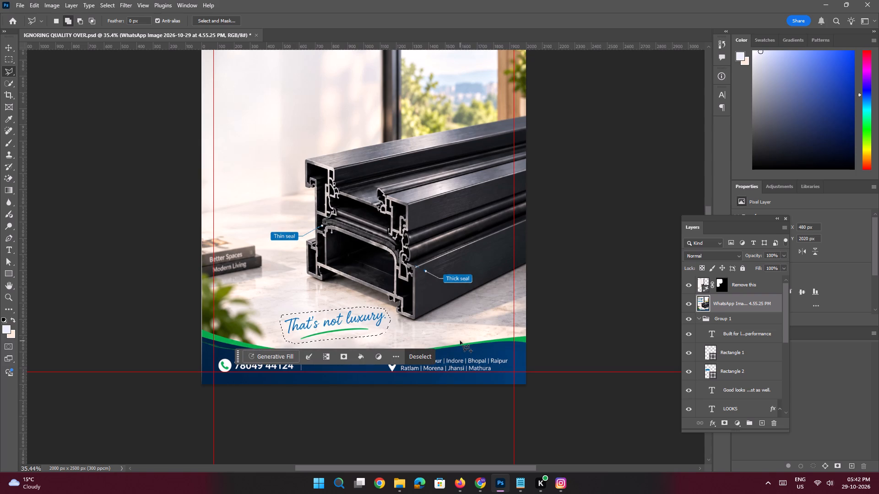
Add the entire blue contact footer with its green curve to the lasso selection, and run Generative Fill with the prompt "Remove this".
click(460, 341)
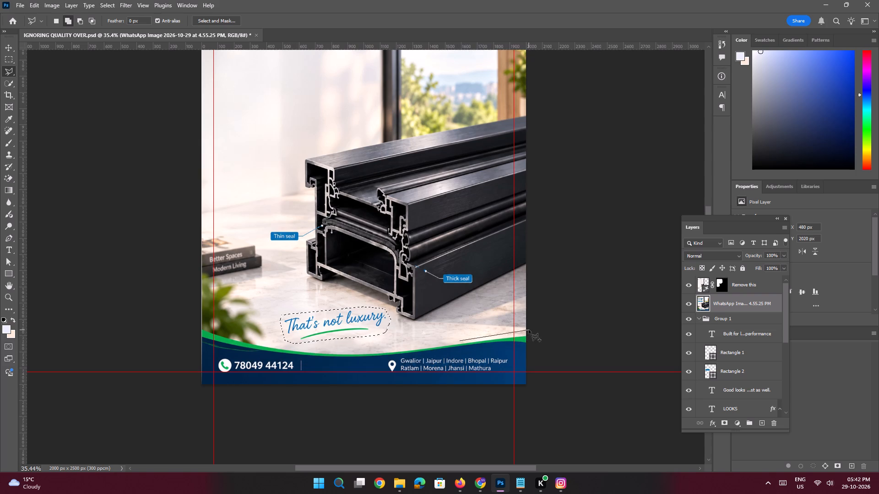
click(529, 330)
click(533, 368)
click(530, 388)
shift+click(195, 392)
click(192, 342)
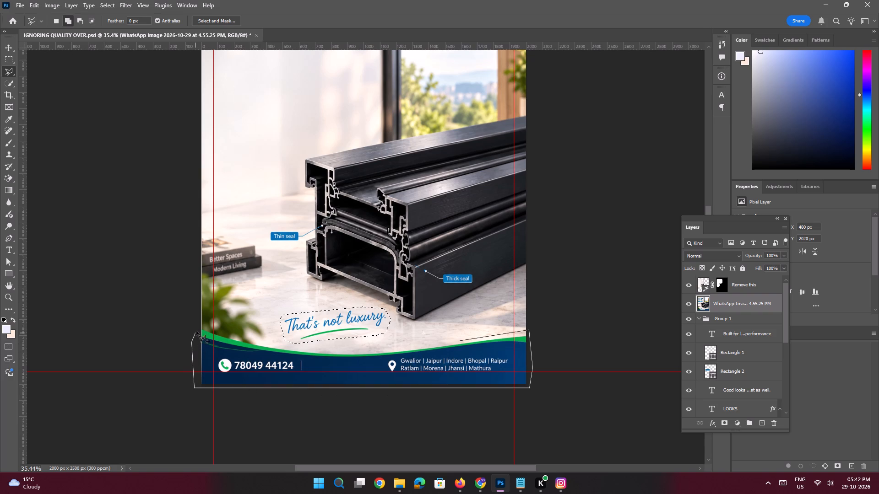
click(198, 326)
click(221, 333)
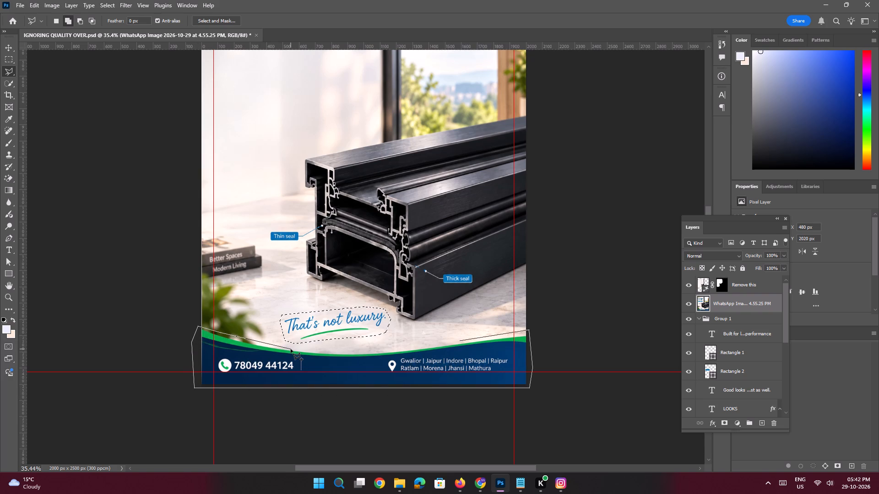
click(291, 349)
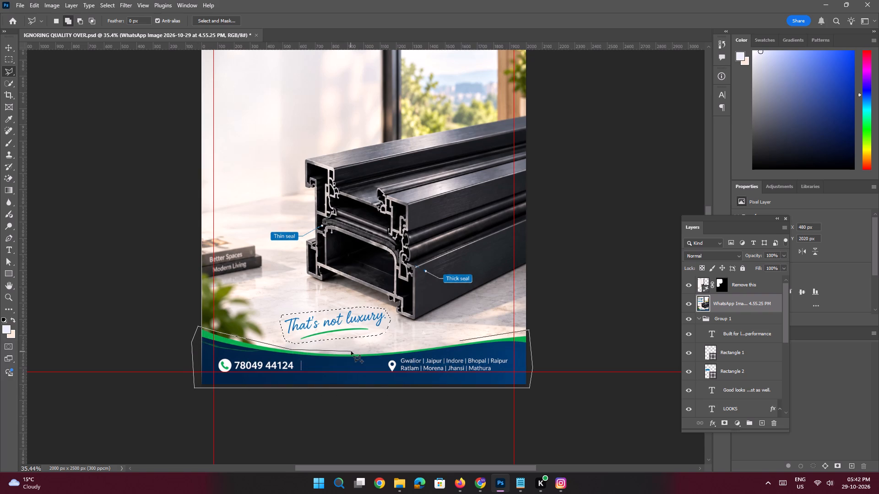
click(351, 351)
click(436, 344)
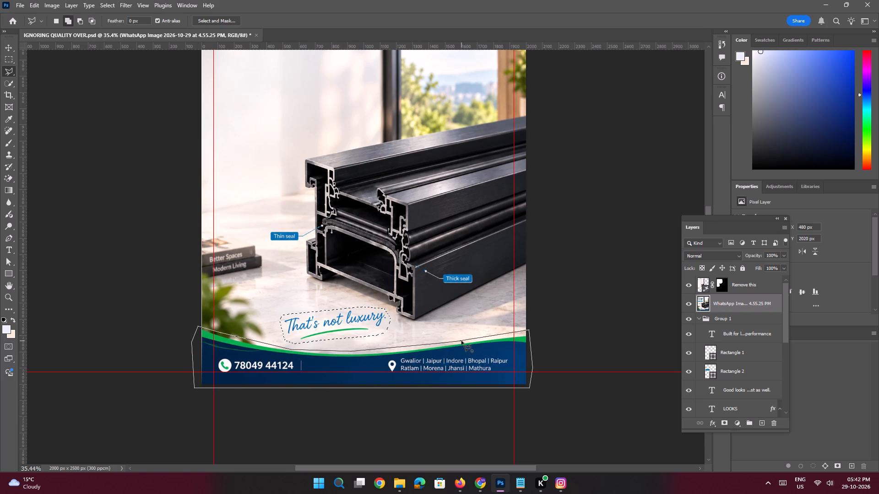
shift+click(461, 341)
shift+click(461, 341)
click(306, 398)
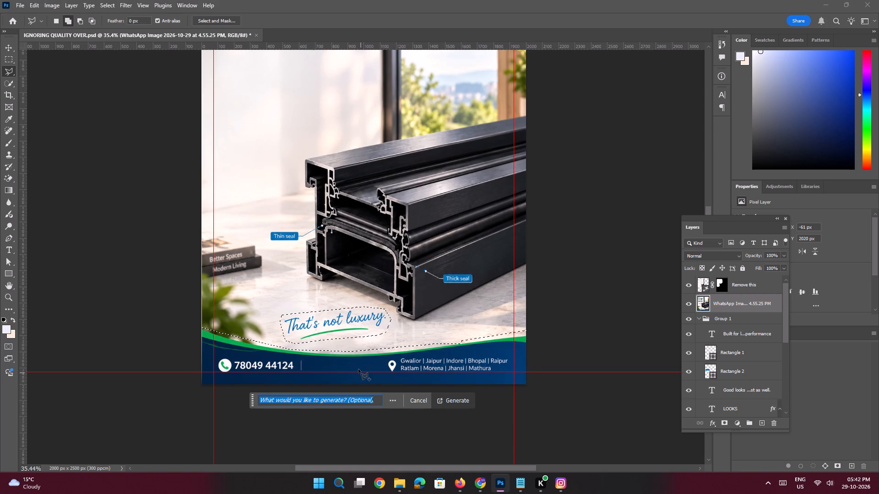
text(Remove this)
key(space)
key(Return)
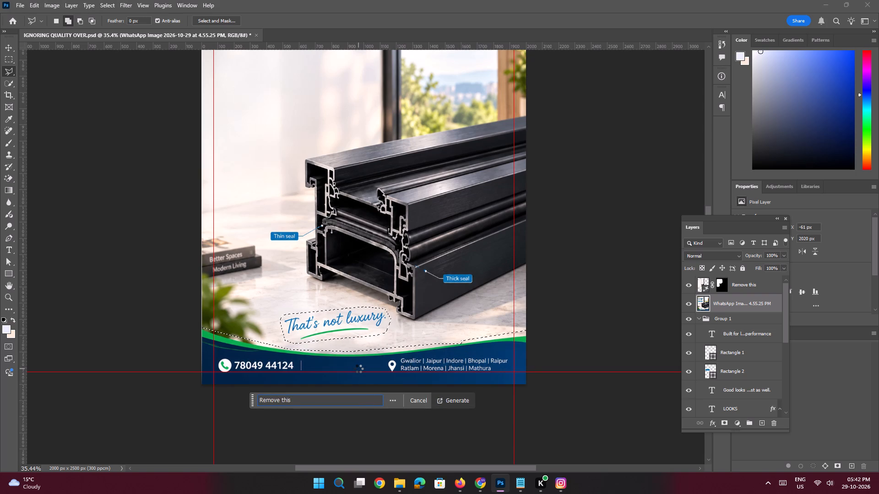
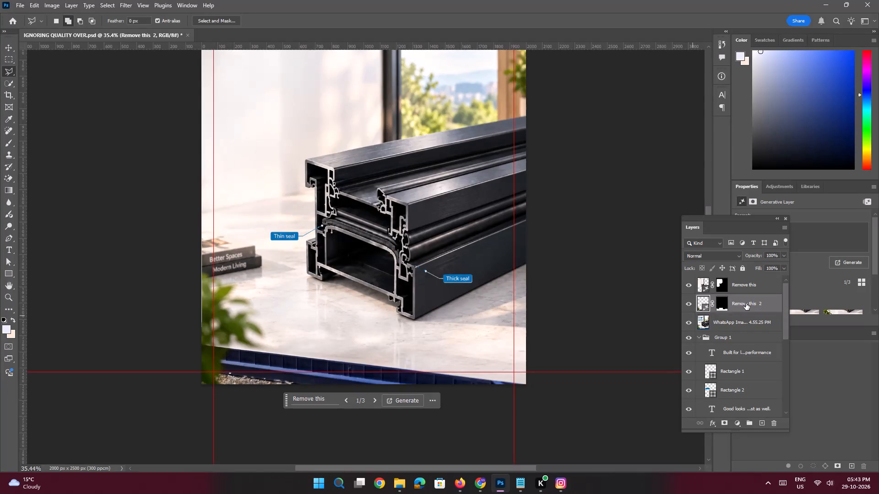
Compare the "Remove this 2" result with the original footer and choose its second generated variation.
click(746, 303)
click(688, 305)
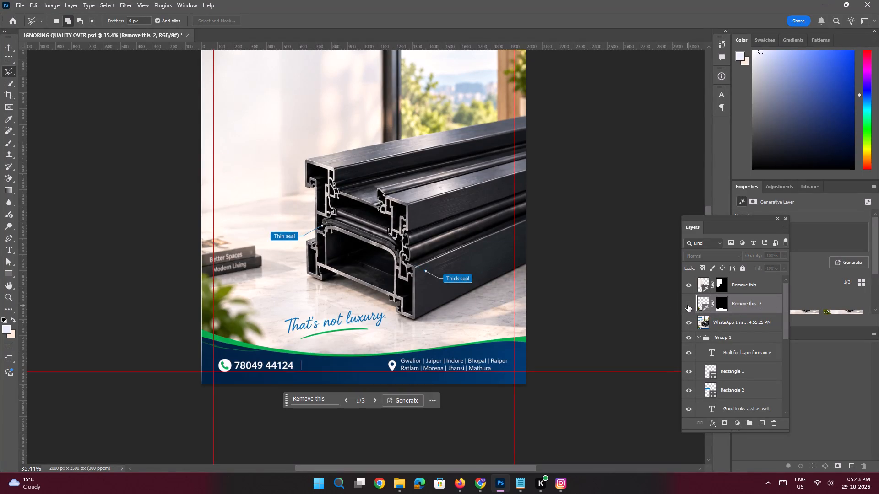
click(688, 305)
click(801, 311)
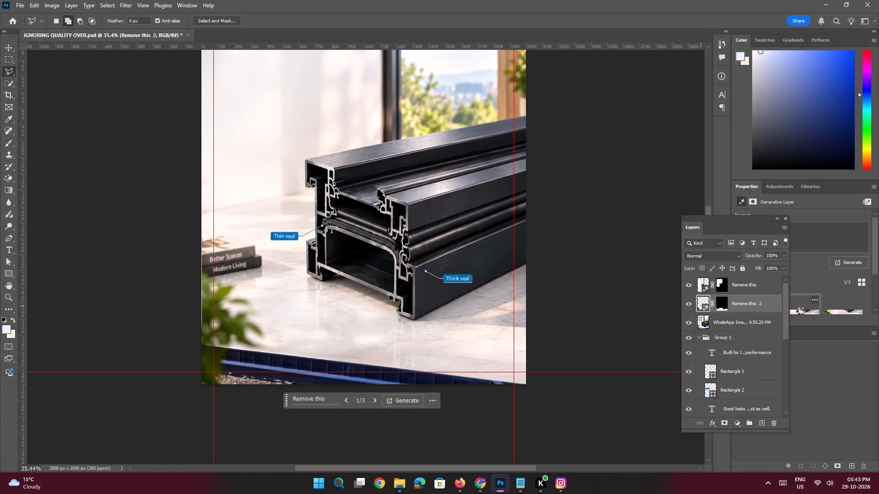
Convert the WhatsApp reference image and both "Remove this" generative layers into a single Smart Object.
click(738, 325)
shift+click(739, 289)
right_click(739, 289)
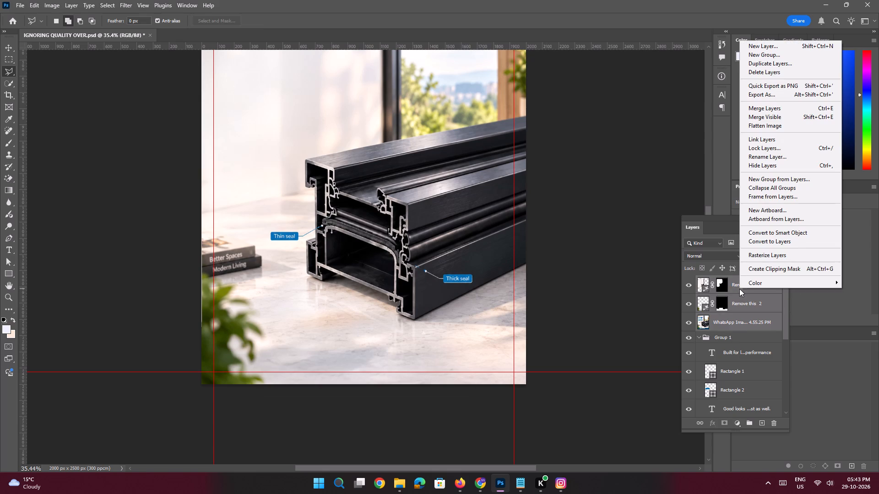
click(765, 231)
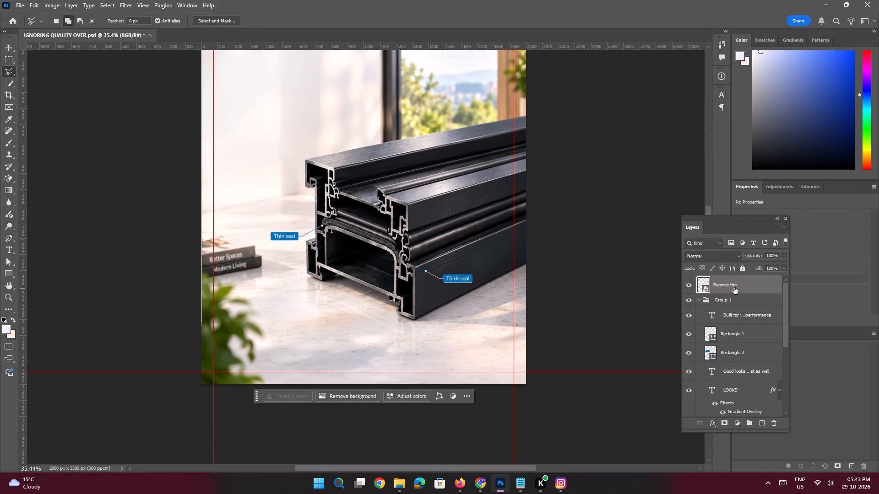
Collapse Group 1 and move the "Remove this" Smart Object below the logo layer, directly above the older WhatsApp background image.
click(699, 299)
drag(732, 285, 745, 392)
Select the "Remove this" background image with the Move tool and nudge it slightly to the left.
key(space)
key(space)
key(space)
key(space)
key(space)
key(space)
key(space)
key(space)
key(space)
key(space)
key(space)
key(space)
key(space)
key(space)
key(space)
key(space)
key(space)
key(space)
key(space)
key(space)
drag(355, 201, 365, 313)
click(8, 49)
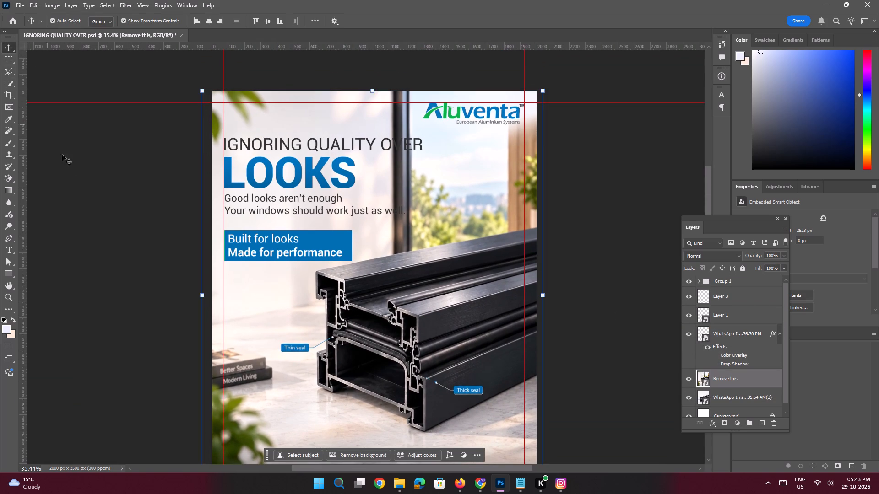
click(75, 177)
key(space)
key(space)
key(space)
key(space)
key(space)
key(space)
key(space)
key(space)
key(space)
key(space)
key(space)
key(space)
key(space)
key(space)
key(space)
key(space)
key(space)
key(space)
key(space)
key(space)
drag(238, 237, 217, 168)
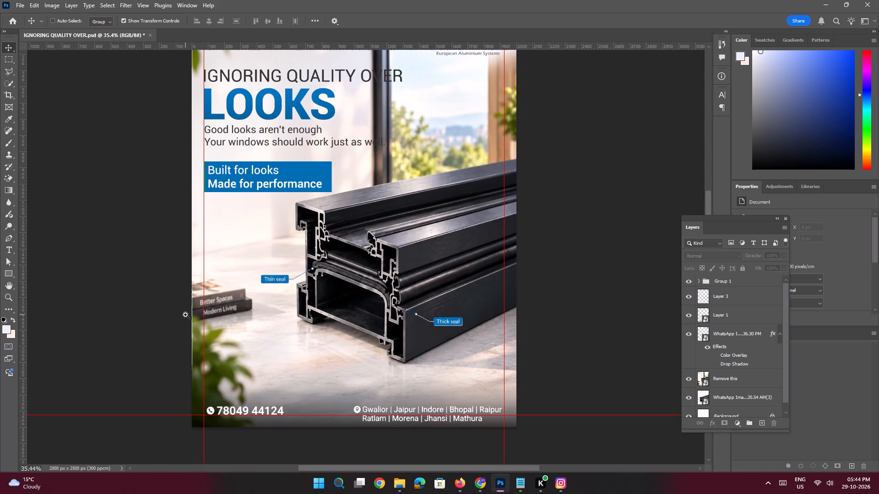
ctrl+drag(185, 315, 193, 353)
click(240, 346)
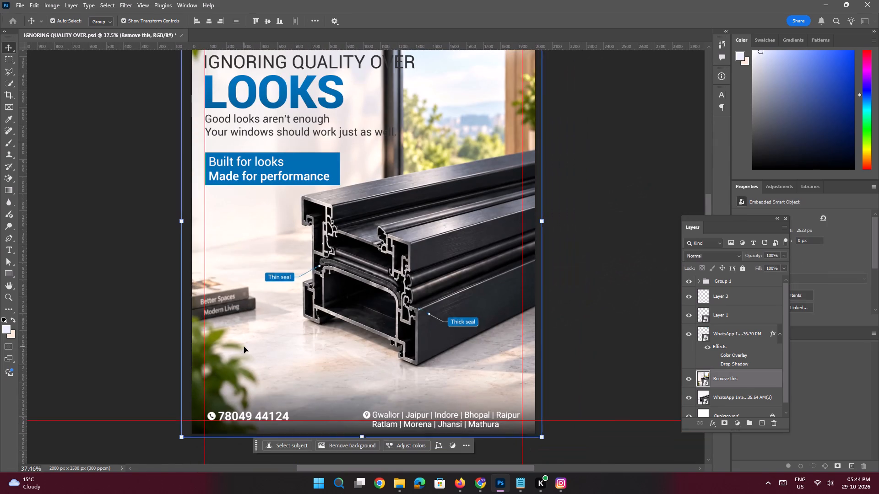
drag(243, 347, 251, 328)
key(ctrl+z)
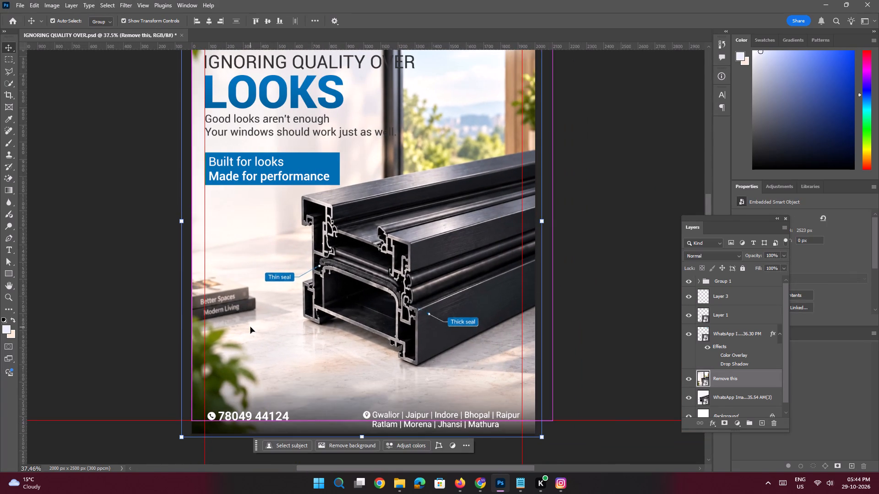
key(space)
key(space)
key(space)
key(space)
key(space)
key(space)
key(space)
key(space)
key(space)
key(space)
key(space)
key(space)
key(space)
key(space)
key(space)
key(space)
key(space)
key(space)
key(space)
key(space)
drag(243, 346, 273, 301)
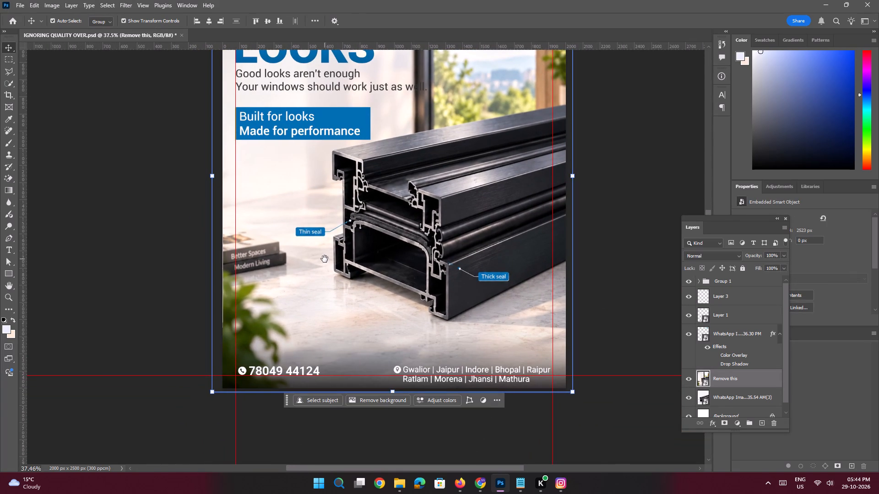
key(Left)
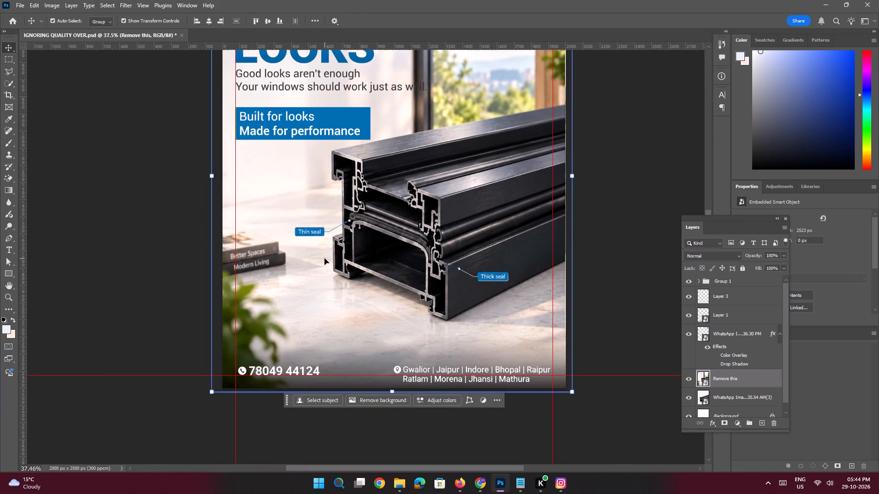
Set the Move tool's Auto-Select target to Layer.
key(space)
key(space)
key(space)
key(space)
key(space)
key(space)
key(space)
key(space)
key(space)
key(space)
key(space)
key(space)
key(space)
key(space)
key(space)
key(space)
key(space)
key(space)
key(space)
key(space)
drag(331, 223, 339, 362)
drag(354, 271, 347, 282)
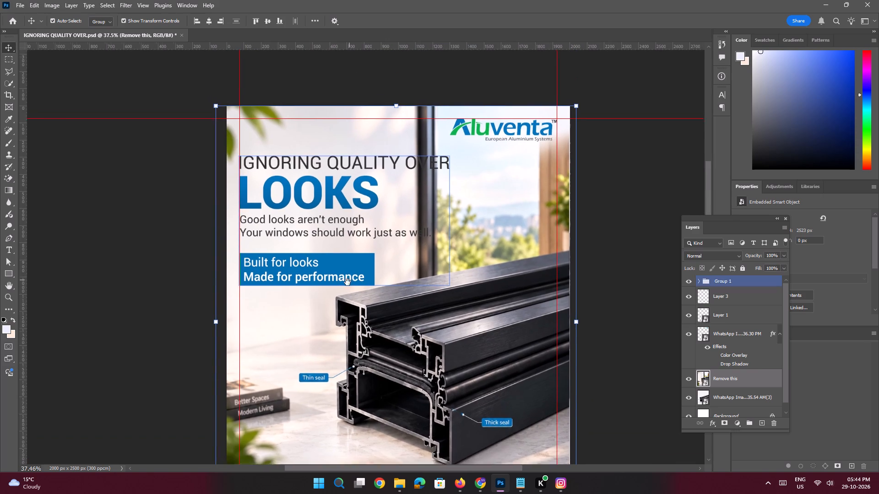
drag(347, 282, 347, 284)
ctrl+drag(359, 166, 371, 200)
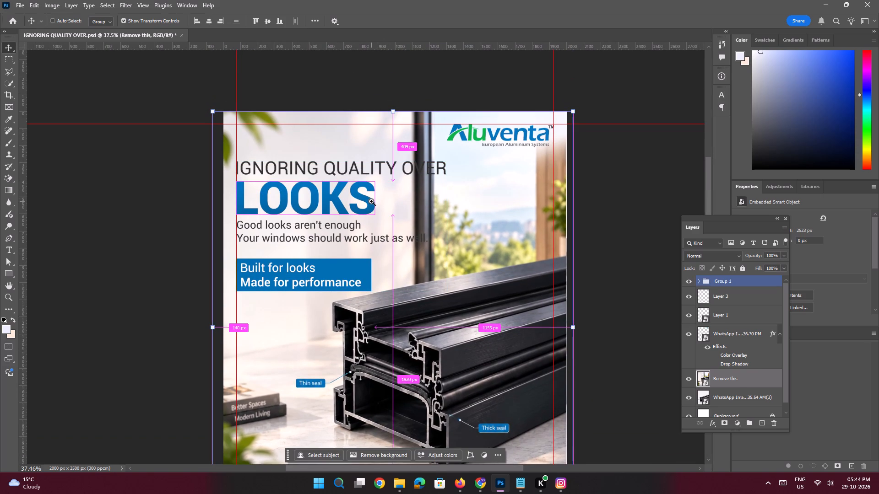
click(100, 19)
click(103, 36)
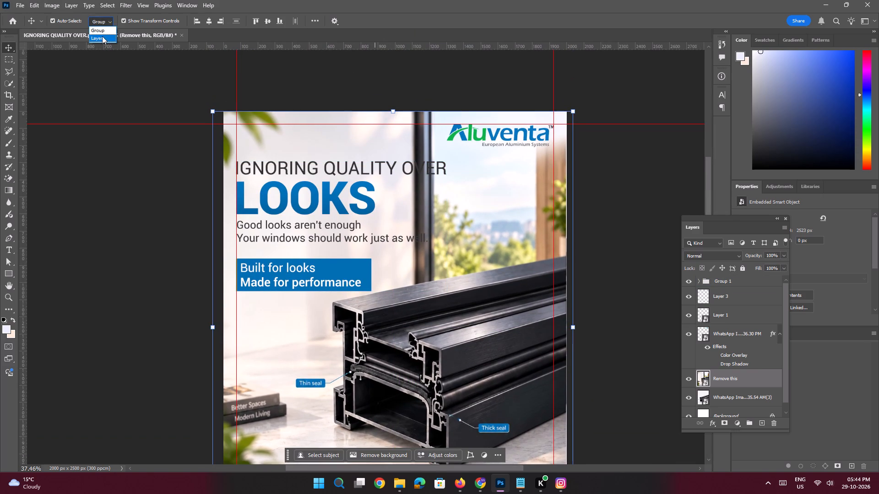
click(99, 128)
Set the font size of the "IGNORING QUALITY OVER" heading to 8 pt.
click(320, 166)
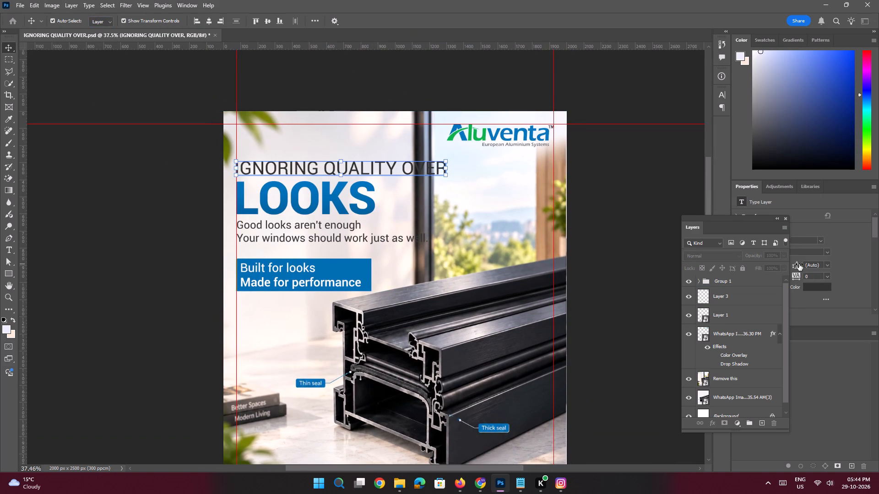
drag(751, 218, 667, 196)
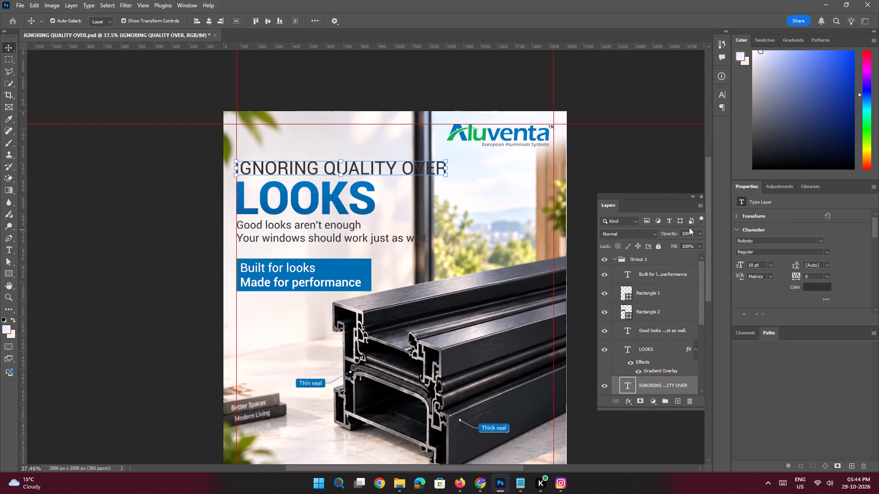
drag(755, 265, 733, 258)
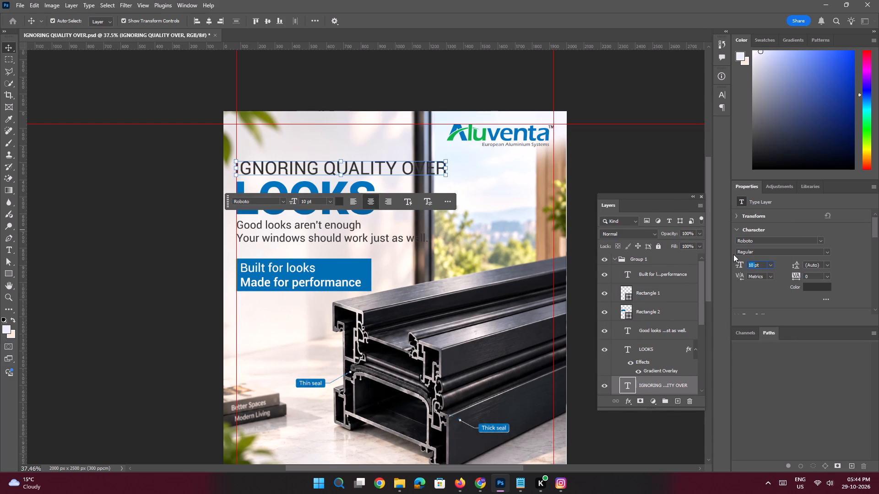
key(8)
key(Return)
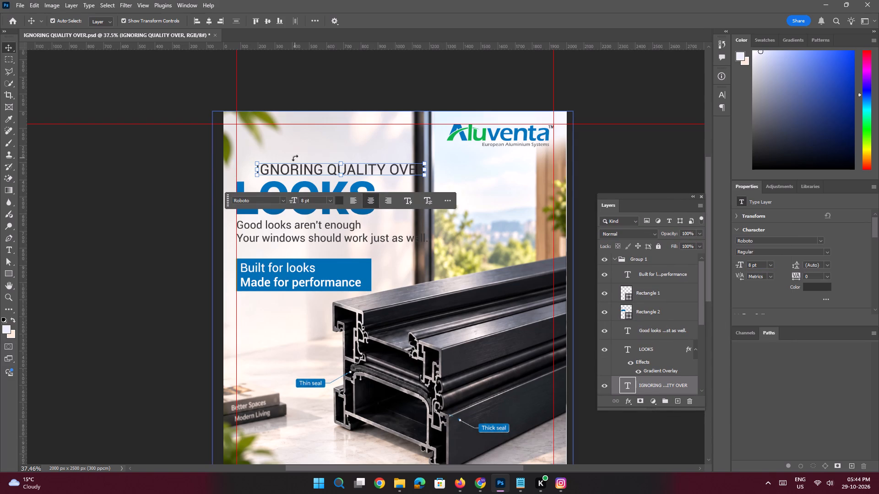
Left-align the "IGNORING QUALITY OVER" text and move it horizontally to the left margin guide above "LOOKS".
click(349, 202)
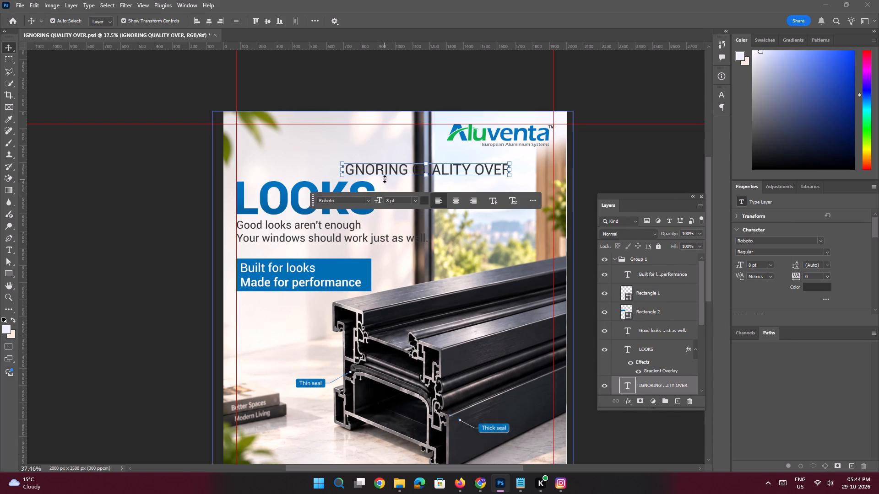
shift+drag(381, 172, 275, 171)
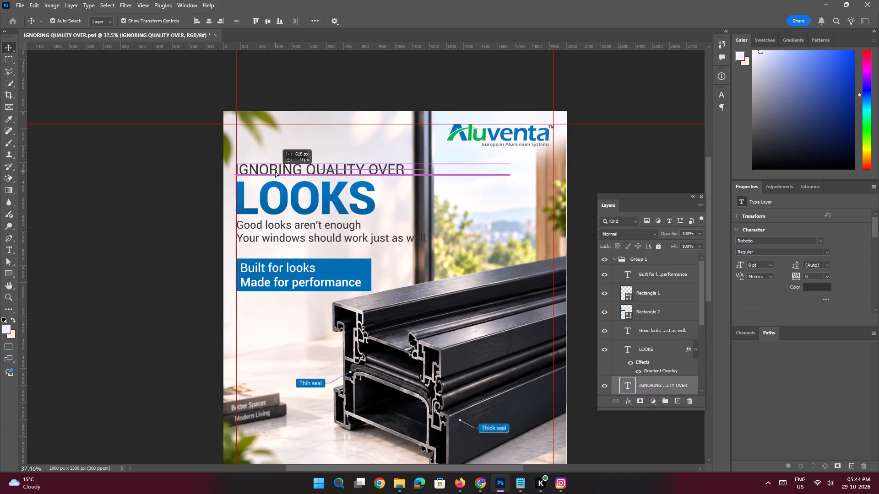
shift+drag(275, 171, 279, 171)
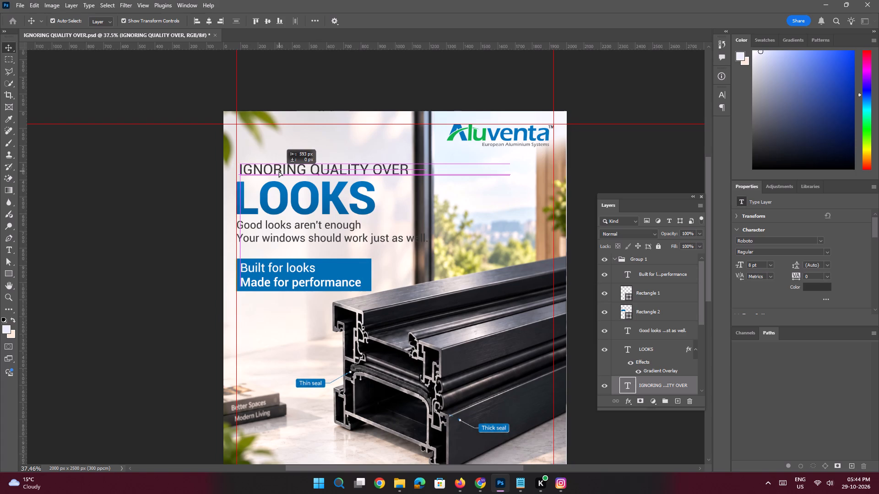
shift+drag(279, 171, 277, 171)
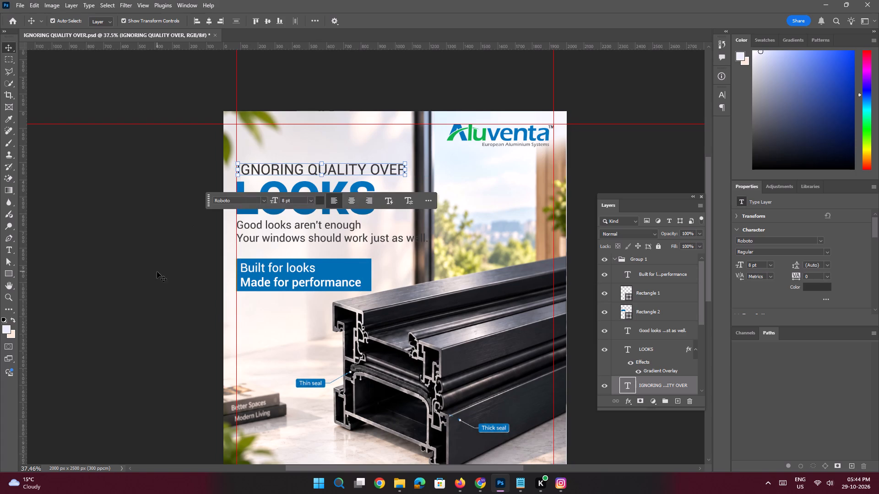
click(157, 272)
Set the font size of the two-line "Good looks aren't enough / Your windows should work just as well." text to 5.6 pt.
key(space)
key(space)
key(space)
key(space)
key(space)
key(space)
key(space)
key(space)
key(space)
key(space)
key(space)
key(space)
key(space)
drag(368, 251, 358, 240)
ctrl+drag(345, 216, 375, 261)
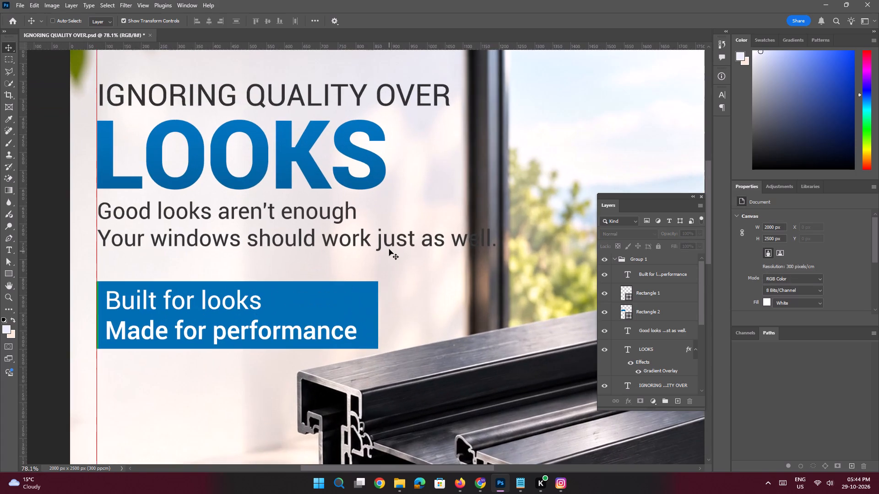
double_click(389, 242)
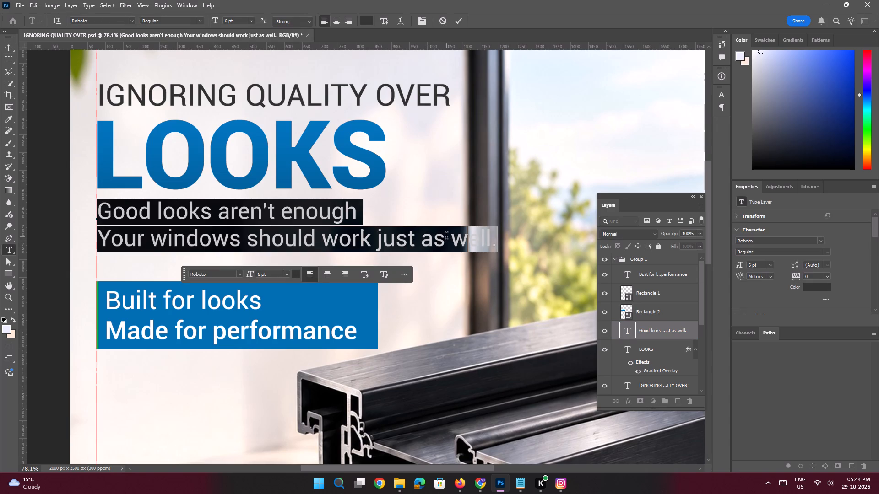
key(Return)
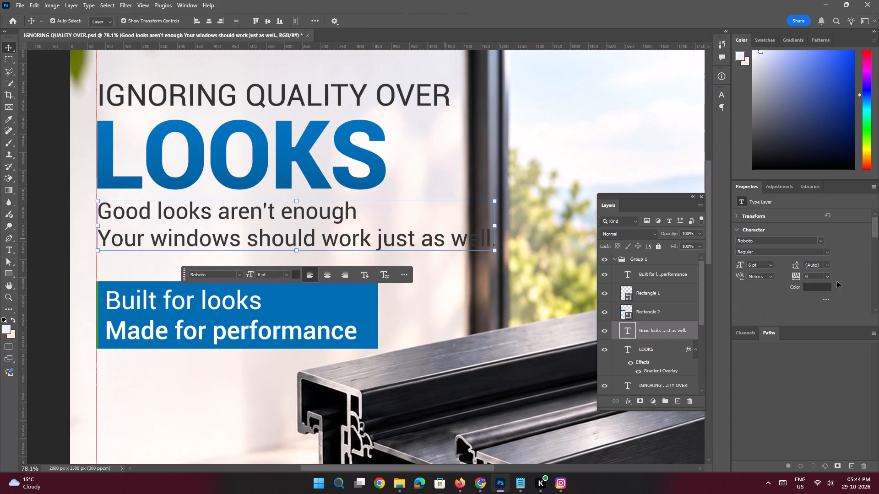
drag(754, 262, 727, 256)
text(5.6)
key(Return)
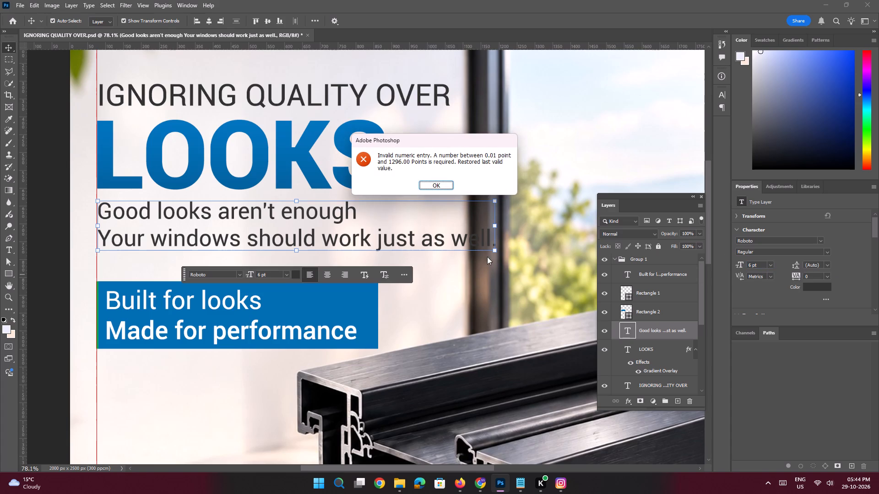
click(436, 183)
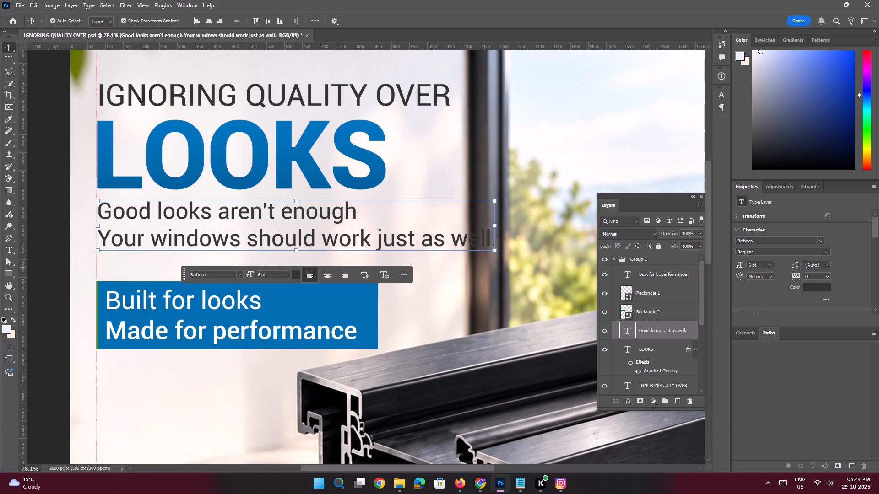
drag(753, 265, 729, 257)
key(5)
text(.6)
key(Return)
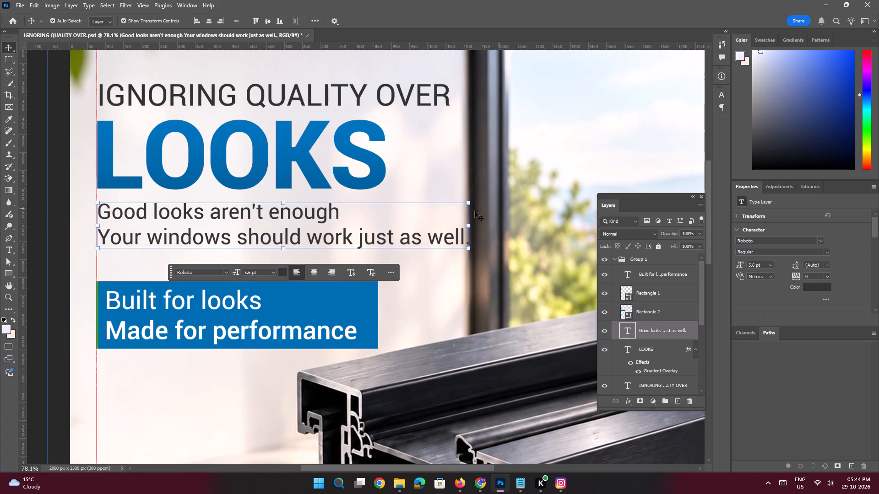
Check the resized heading and supporting text against the full poster layout.
key(ctrl+space)
key(ctrl+space)
key(ctrl+space)
key(ctrl+space)
key(ctrl+space)
key(ctrl+space)
key(ctrl+space)
key(ctrl+space)
key(ctrl+space)
key(ctrl+space)
key(ctrl+space)
ctrl+drag(408, 218, 367, 216)
drag(394, 186, 394, 193)
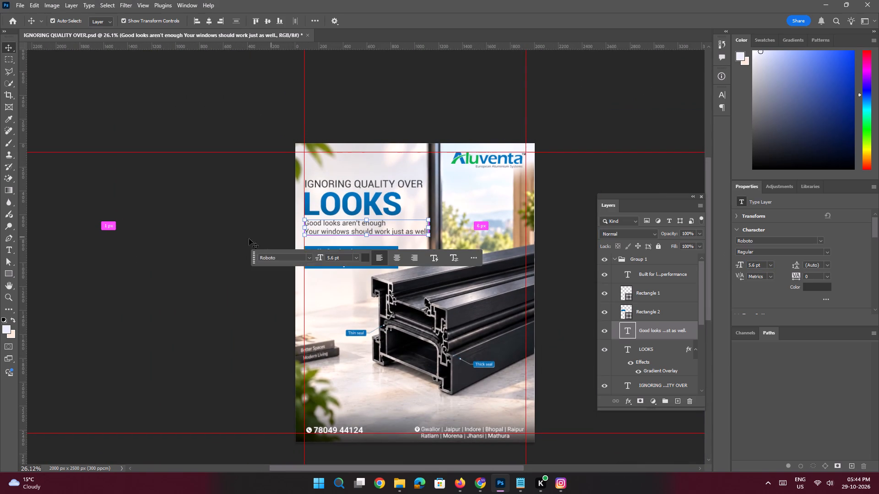
Deselect the supporting text and save the "IGNORING QUALITY OVER" poster.
click(217, 240)
key(space)
key(space)
key(space)
key(space)
key(space)
key(space)
key(space)
key(space)
key(space)
drag(421, 278, 401, 277)
key(ctrl+s)
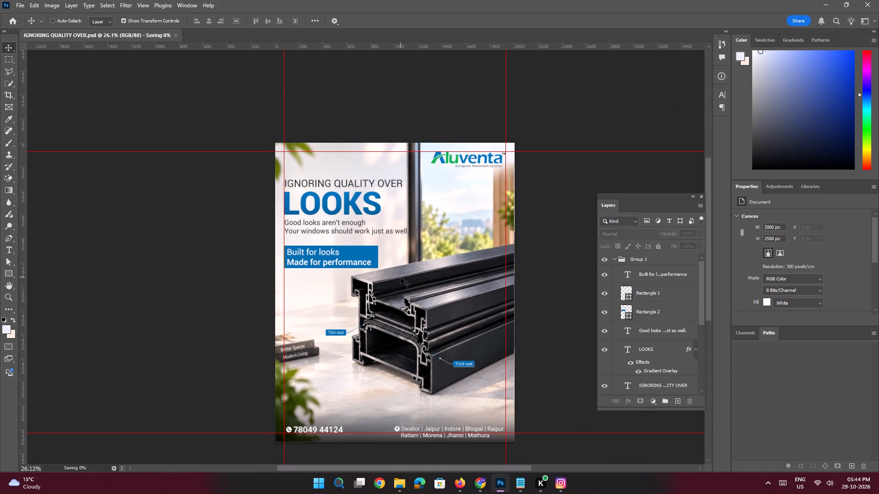
Set the font size of the two-line "Good looks aren't enough / Your windows should work just as well." text to 5.5 pt.
key(ctrl+space)
key(ctrl+space)
key(ctrl+space)
key(ctrl+space)
key(ctrl+space)
key(ctrl+space)
key(ctrl+space)
key(ctrl+space)
key(ctrl+space)
key(ctrl+space)
key(ctrl+space)
key(ctrl+space)
key(ctrl+space)
key(ctrl+space)
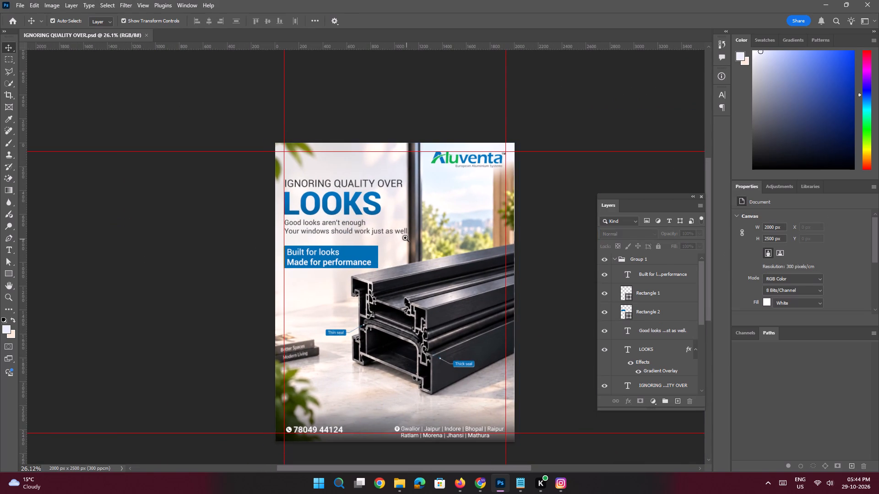
ctrl+drag(381, 220, 412, 265)
click(394, 244)
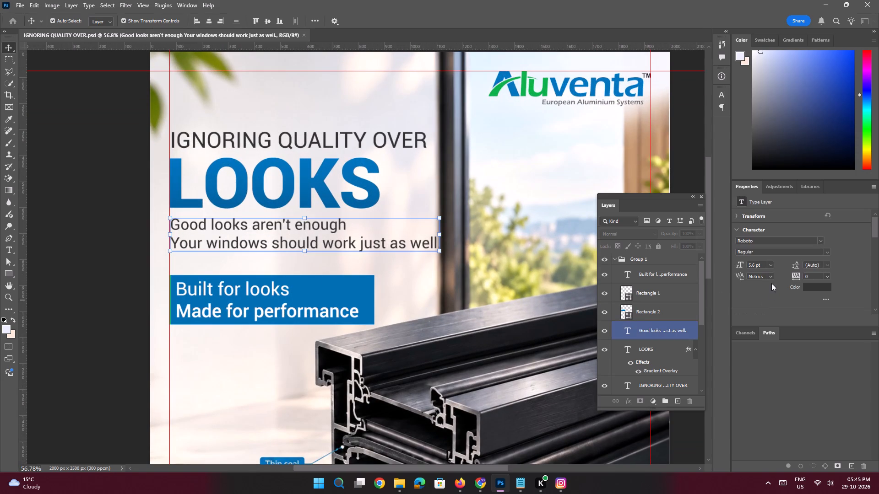
click(755, 266)
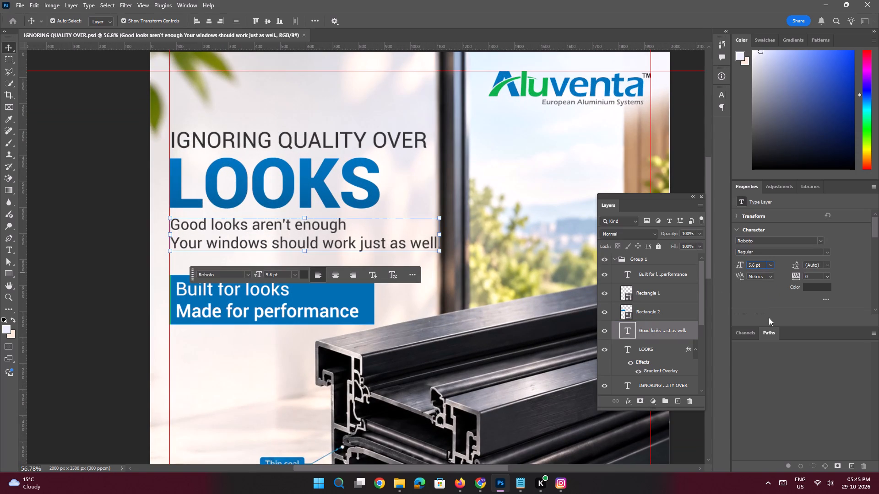
key(BackSpace)
key(5)
key(Return)
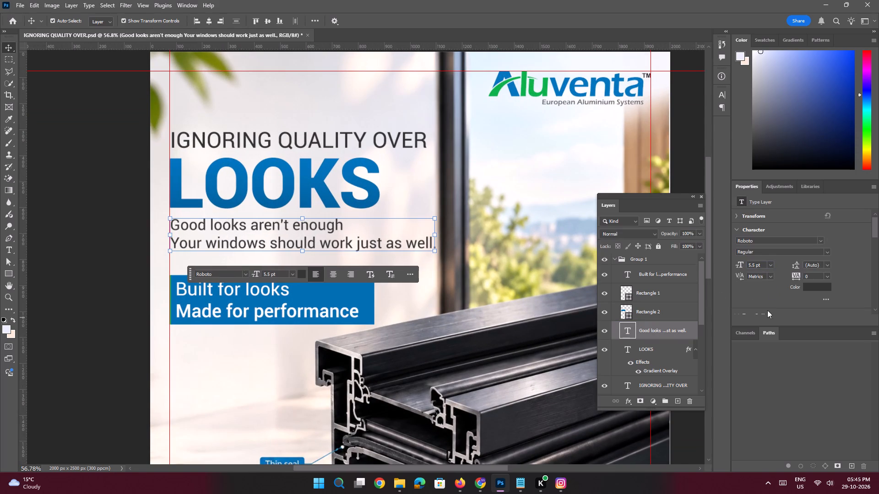
Deselect the resized supporting text, check it against the poster layout, and save the document.
key(space)
ctrl+drag(405, 216, 383, 214)
click(176, 220)
key(space)
key(space)
key(space)
key(space)
key(space)
key(space)
key(space)
key(space)
key(space)
key(space)
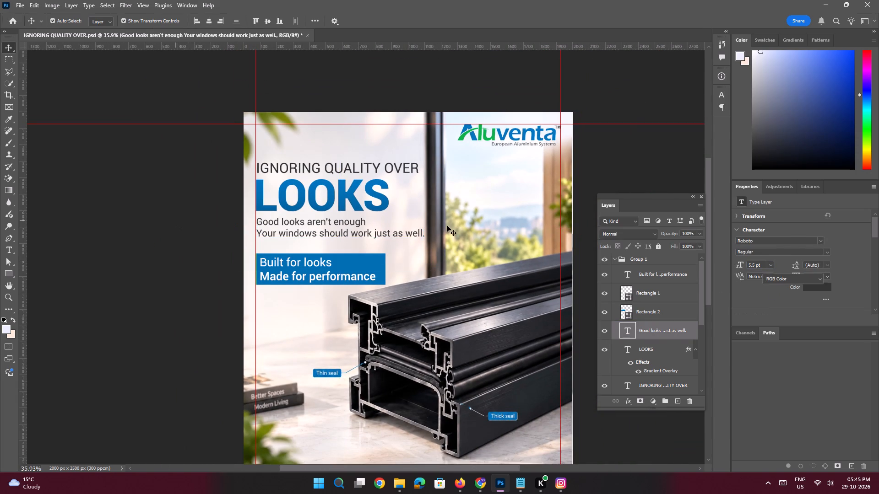
drag(456, 218, 453, 226)
key(ctrl+s)
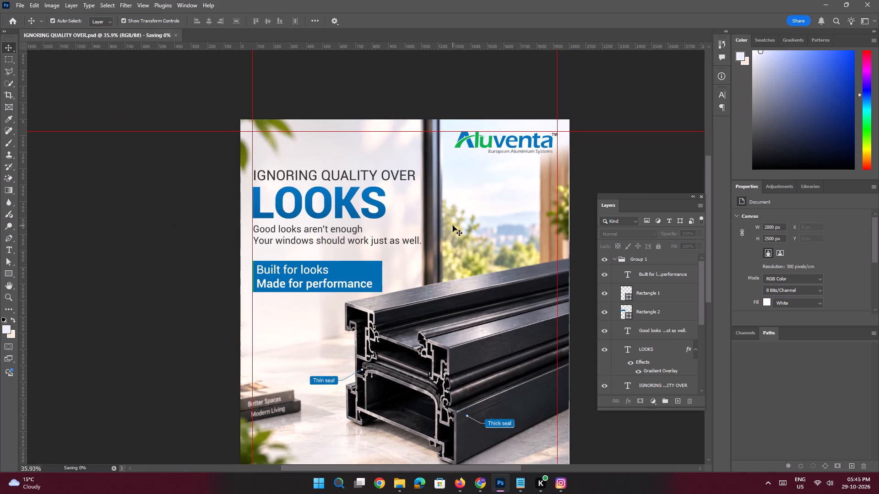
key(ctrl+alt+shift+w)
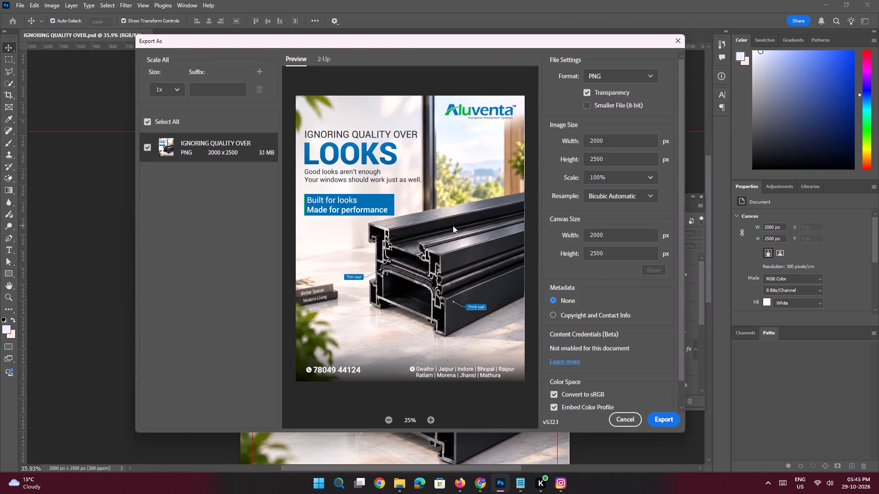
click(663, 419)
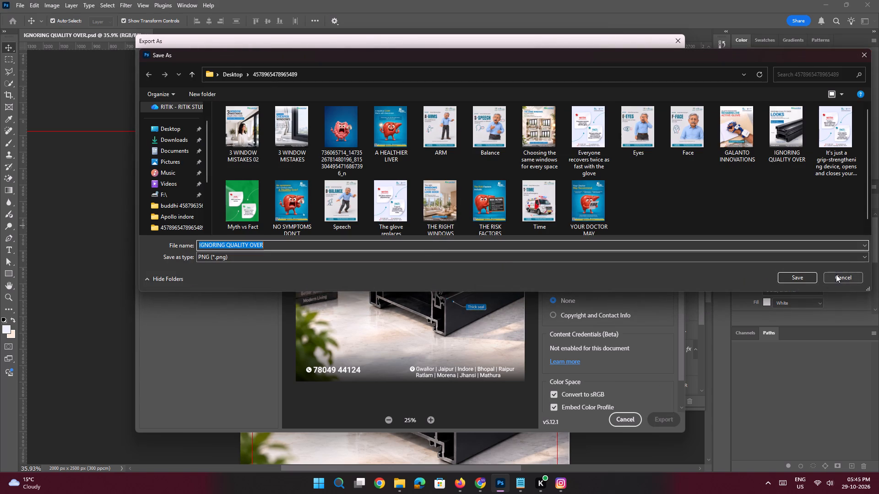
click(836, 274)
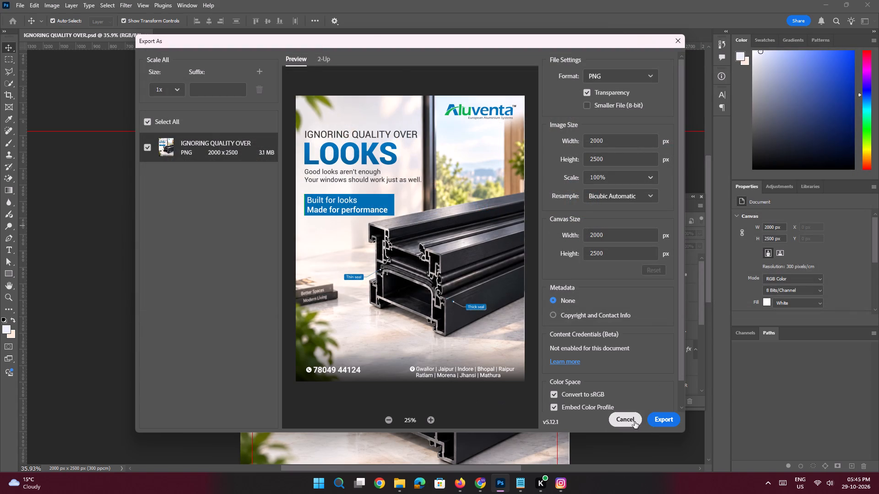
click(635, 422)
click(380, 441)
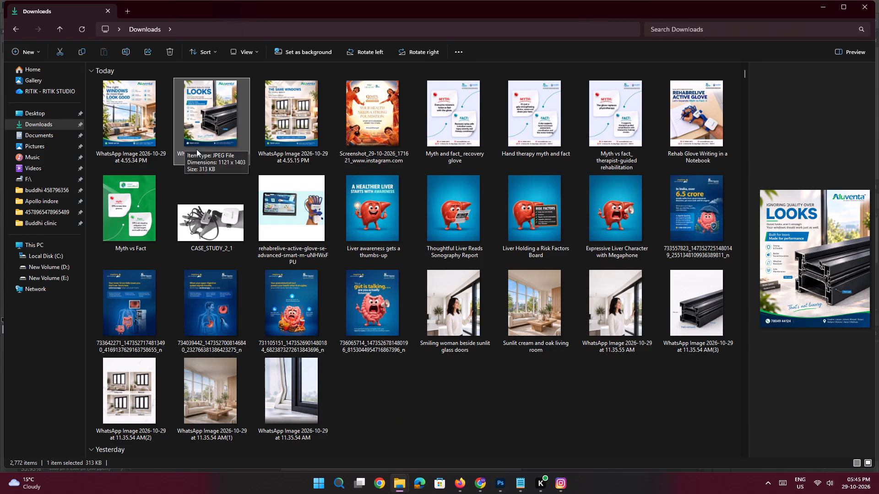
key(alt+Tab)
Export the poster at 2000 x 2500 px as a PNG named "IGNORING QUALITY OVER", replacing the existing file.
key(ctrl+alt+shift+w)
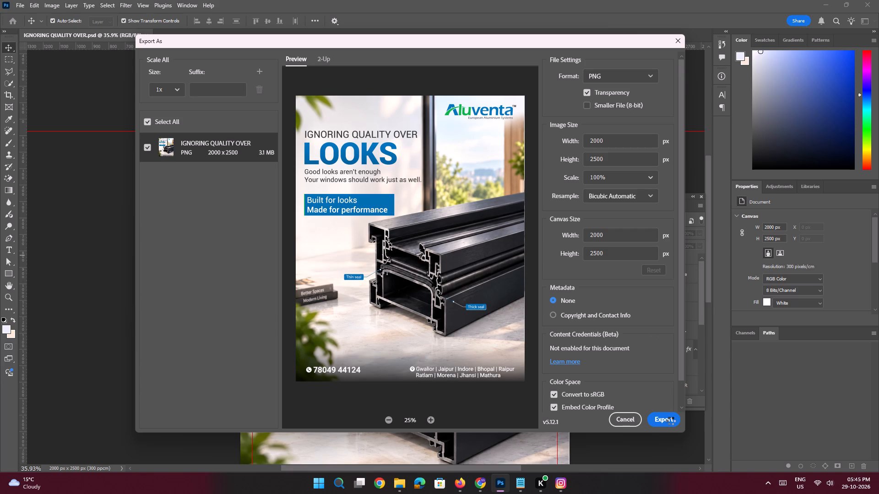
click(663, 420)
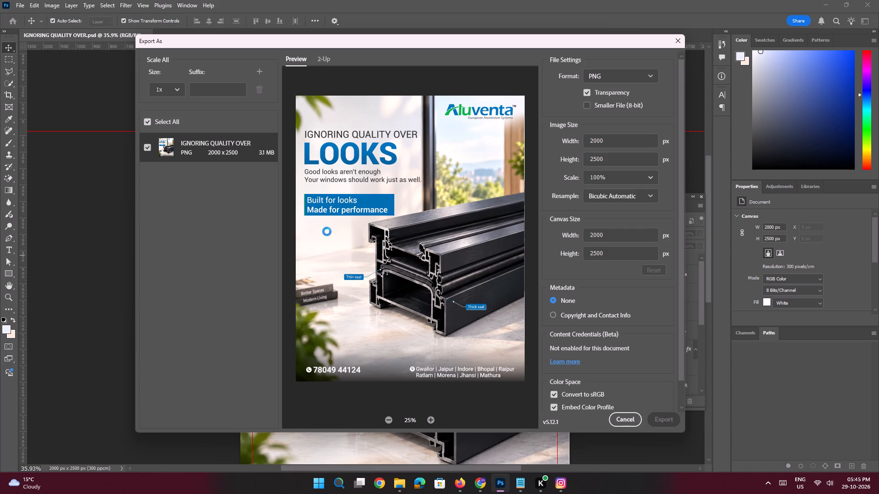
click(802, 280)
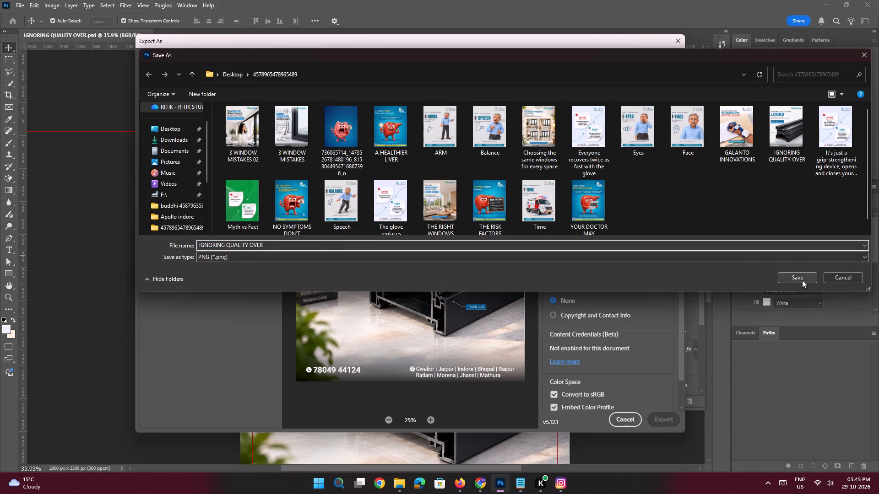
click(466, 242)
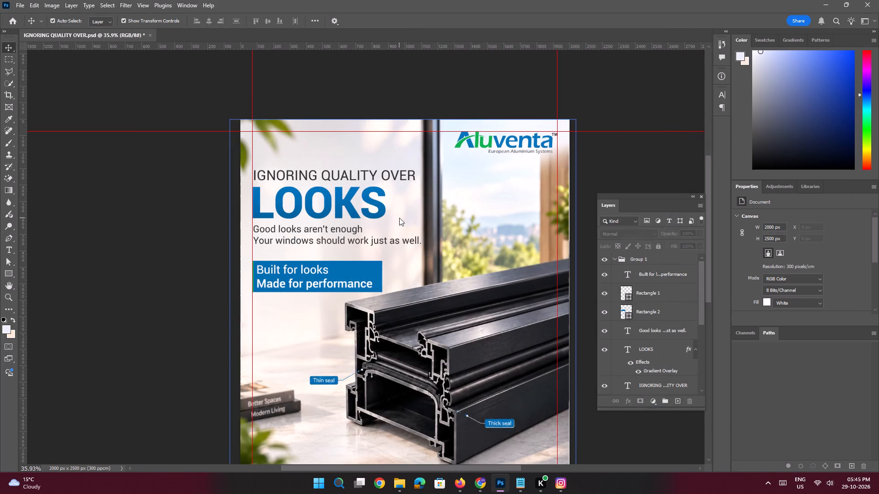
Save and close "IGNORING QUALITY OVER.psd".
key(ctrl+s)
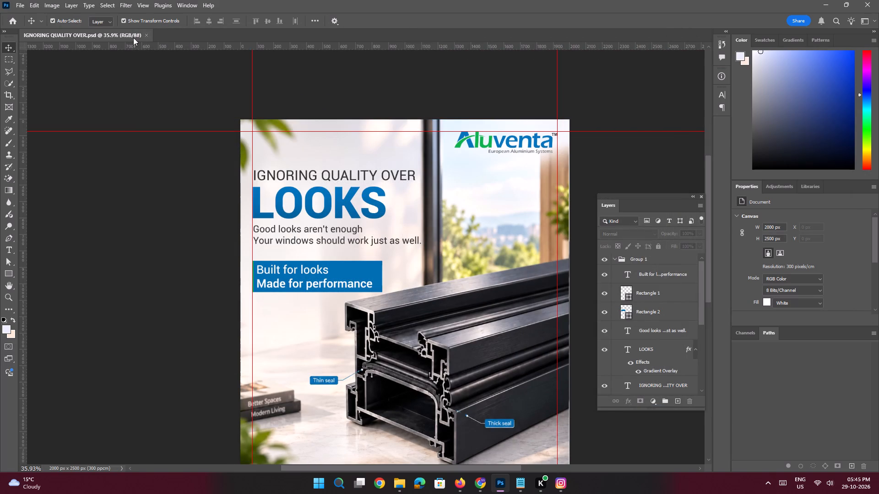
click(146, 37)
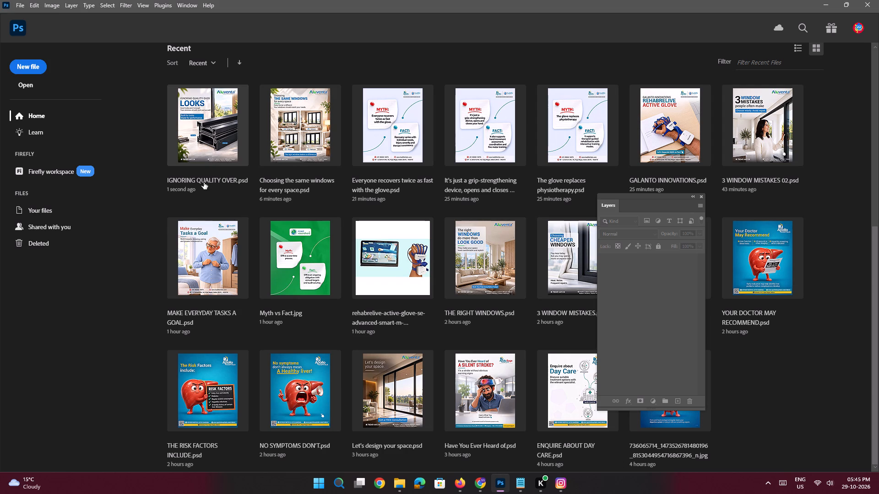
Preview the "The right WINDOWS do more than LOOK GOOD" reference in Downloads and open the recent file "THE RIGHT WINDOWS.psd".
click(374, 440)
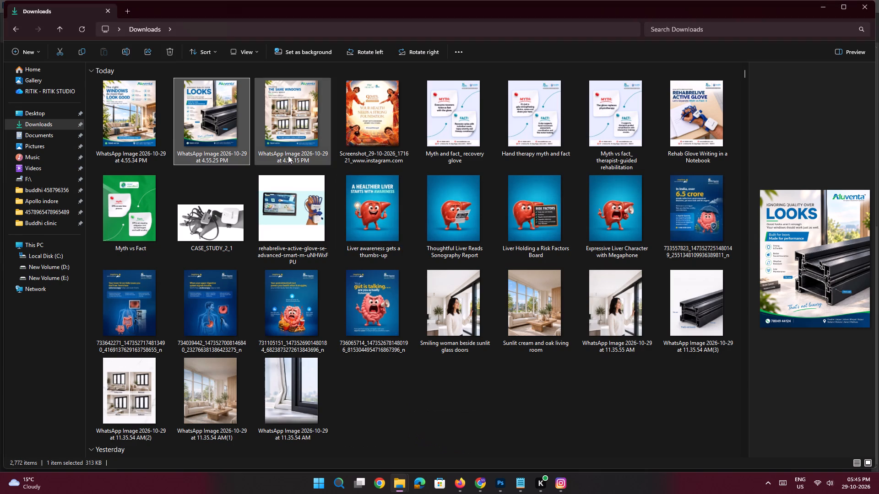
click(140, 126)
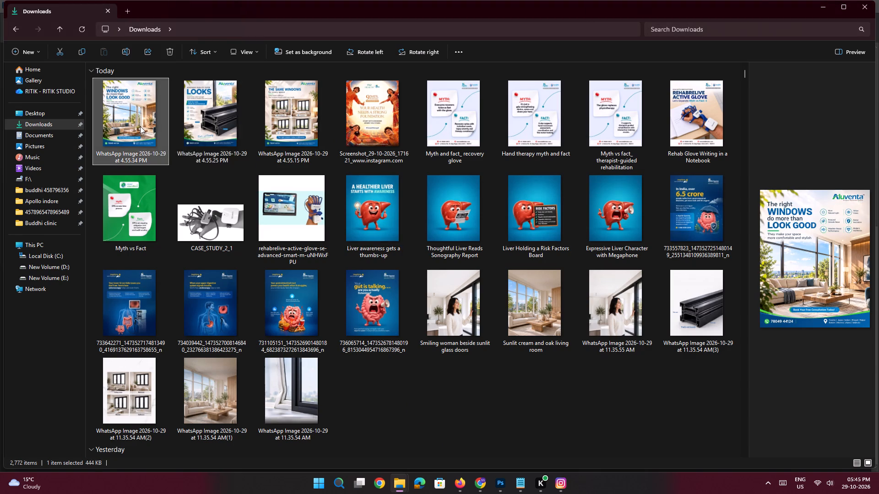
click(506, 483)
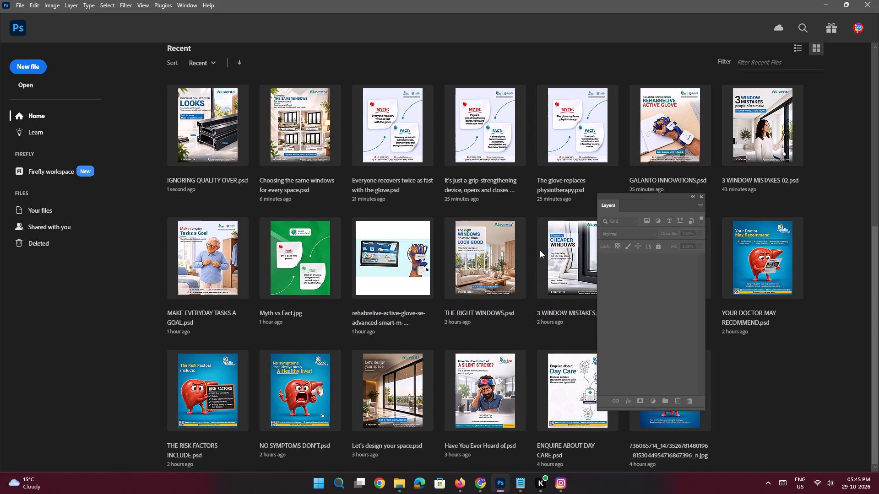
click(492, 269)
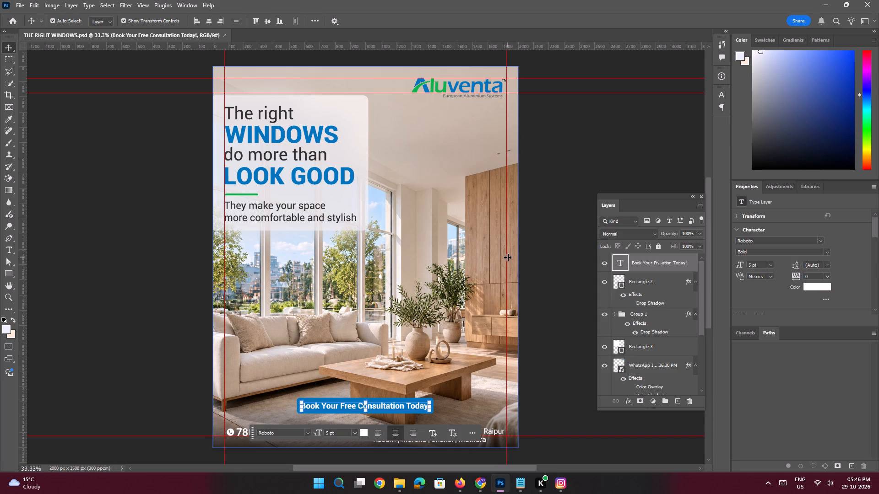
Hide both living-room background layers, "Sunlit cream and oak living room" and the WhatsApp image ending in "AM(1)".
click(9, 50)
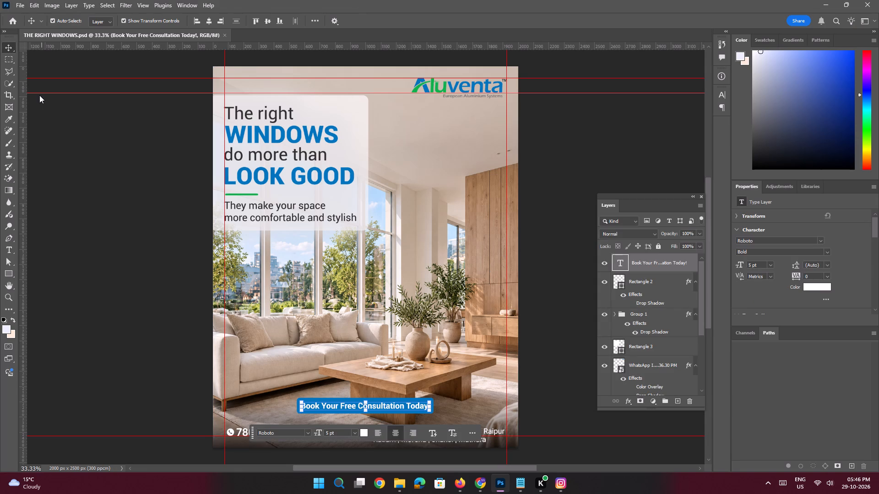
click(101, 165)
click(473, 228)
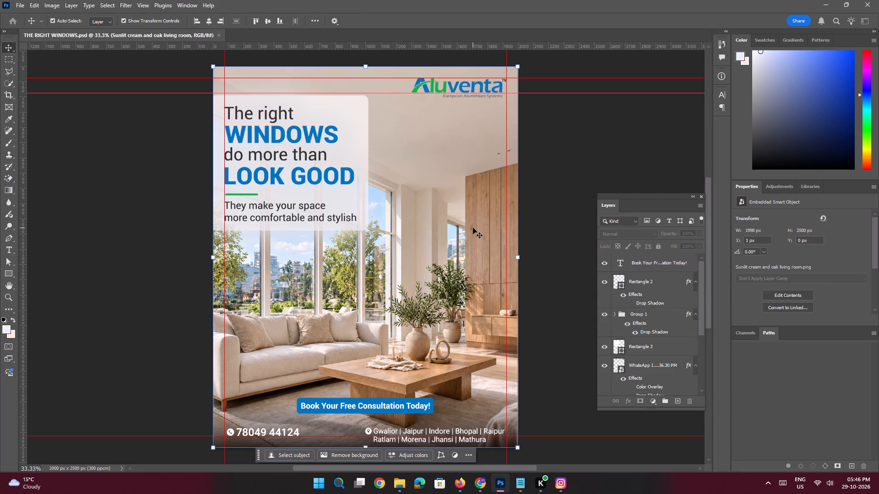
click(603, 385)
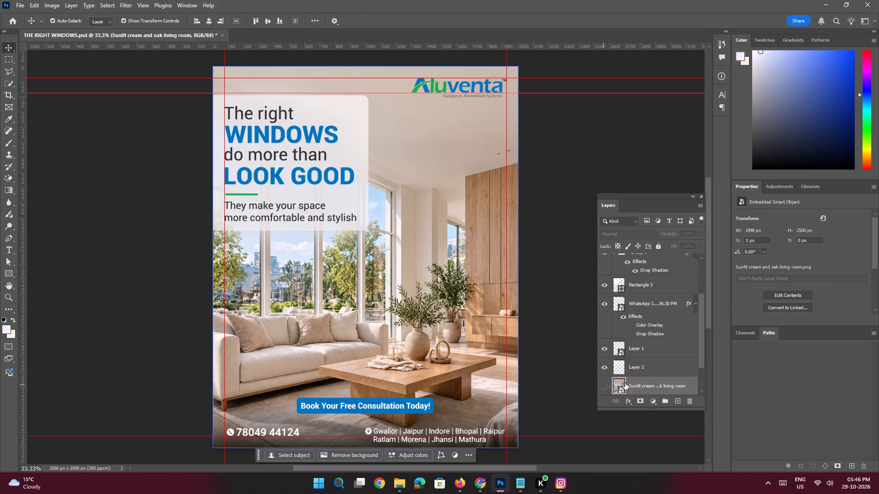
scroll(651, 354, down, 4)
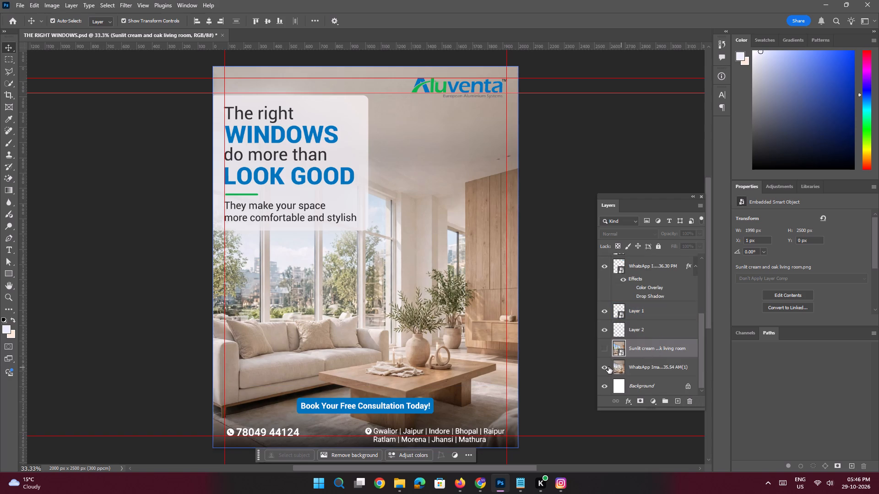
click(605, 348)
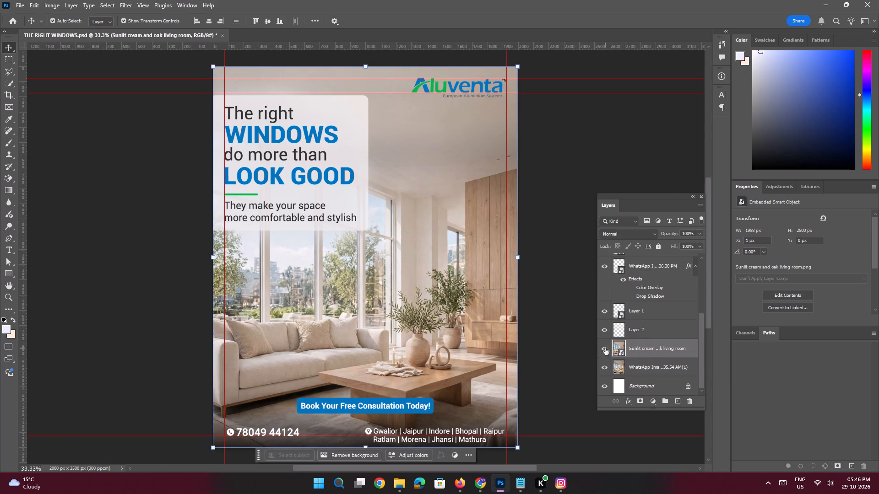
click(605, 348)
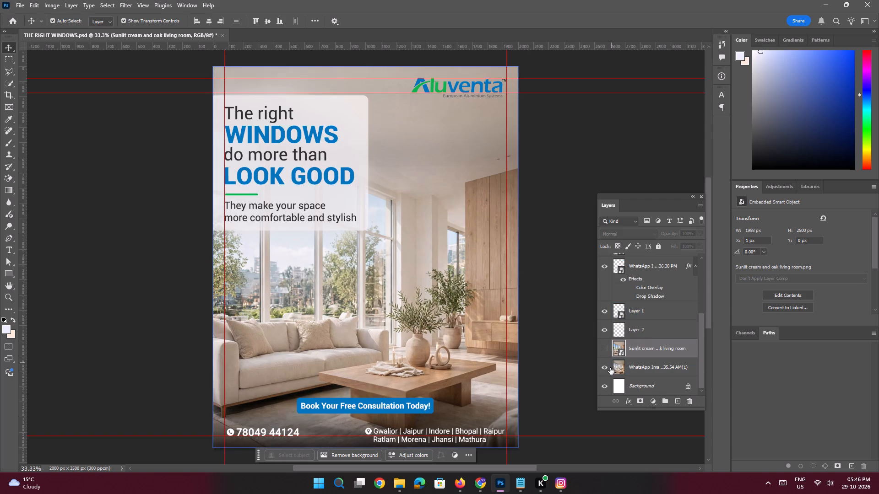
click(604, 367)
Add a layer above the hidden backgrounds and place "WhatsApp Image 2026-10-29 at 4.55.34 PM" from Downloads there, filling the canvas.
click(677, 400)
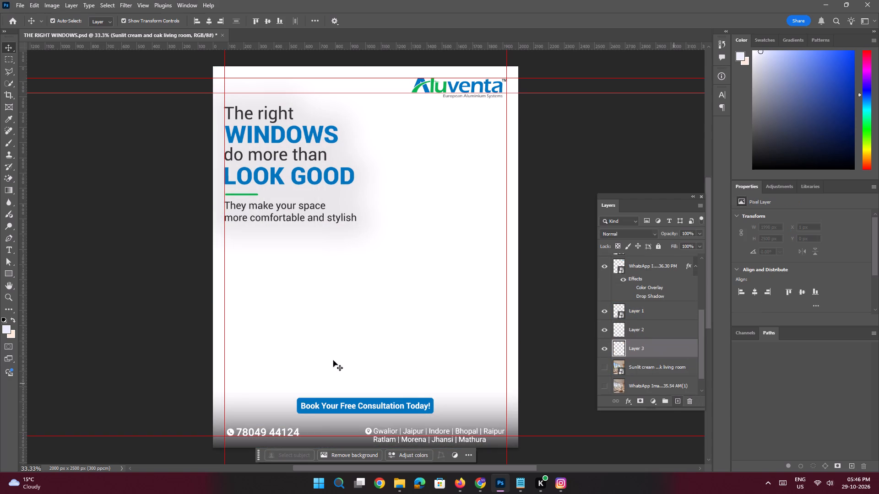
click(364, 440)
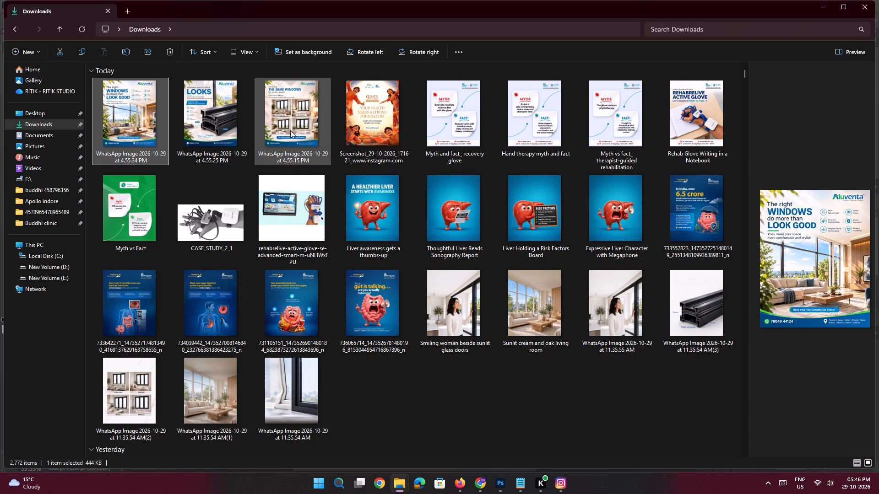
drag(125, 123, 503, 474)
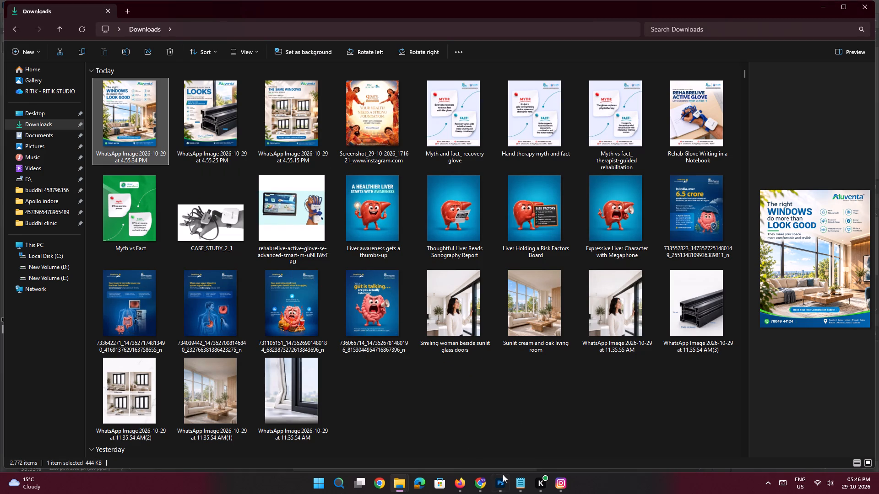
drag(503, 474, 326, 247)
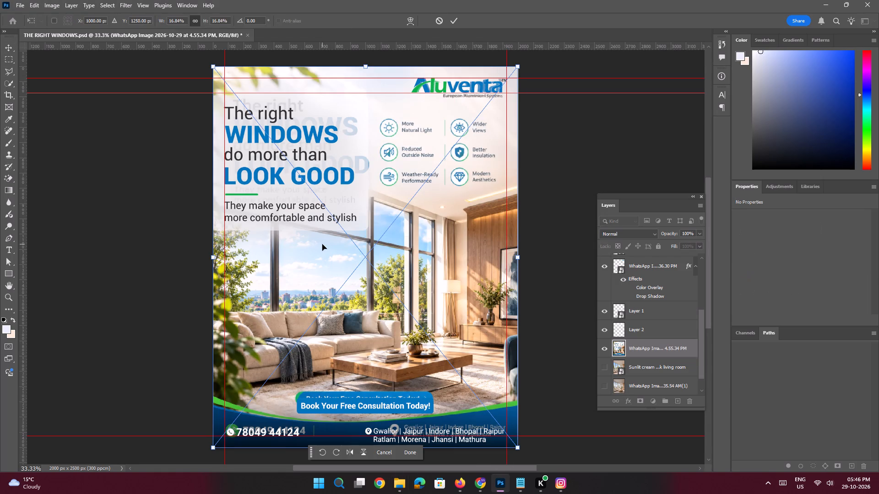
key(Return)
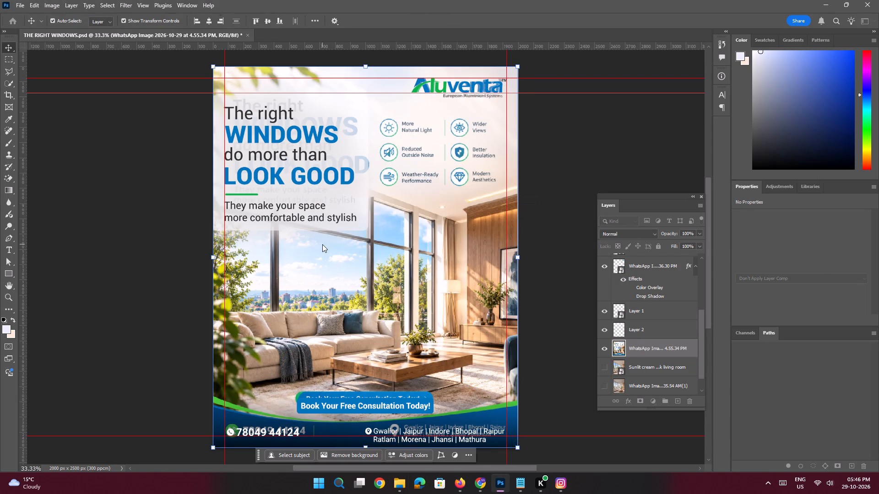
Move the placed reference poster layer to the top of the layer stack, above the "Book Your Free Consultation Today!" text.
drag(641, 350, 640, 276)
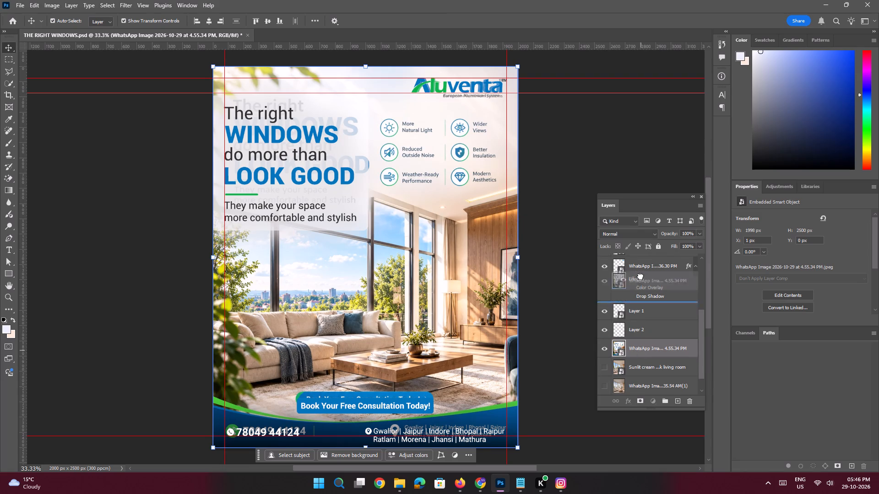
drag(640, 276, 643, 179)
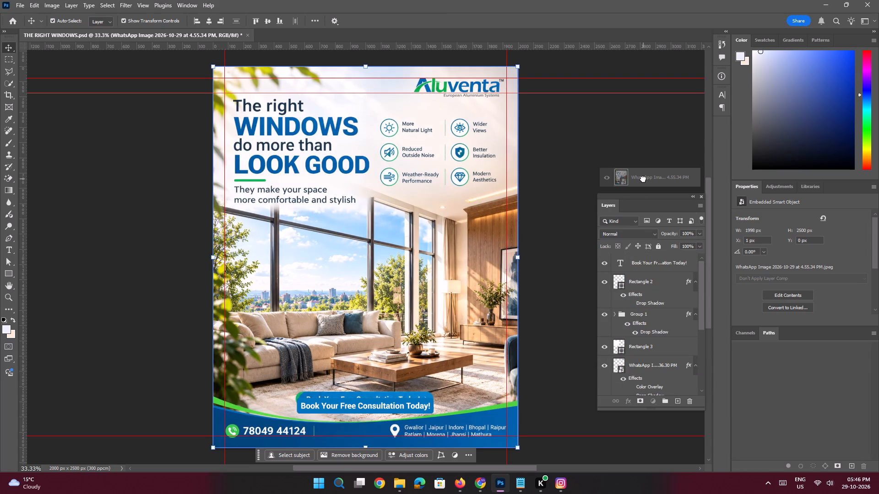
drag(643, 179, 645, 249)
Rasterize the placed reference poster layer "WhatsApp Image 2026-10-29 at 4.55.34 PM" so its pixels can be edited.
key(space)
key(space)
key(space)
key(space)
key(space)
key(space)
key(space)
key(space)
key(space)
key(space)
key(space)
key(space)
key(space)
key(space)
key(space)
key(space)
key(space)
key(space)
key(space)
key(space)
drag(403, 156, 403, 156)
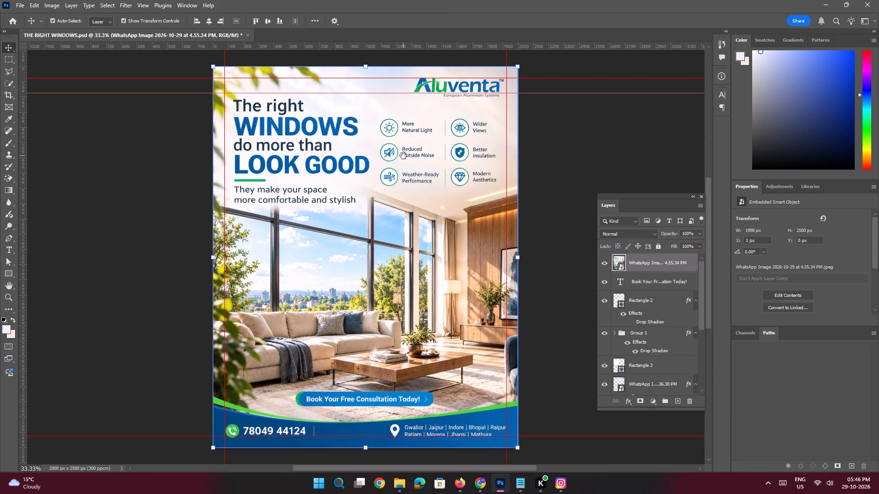
drag(403, 156, 366, 222)
ctrl+drag(417, 127, 457, 231)
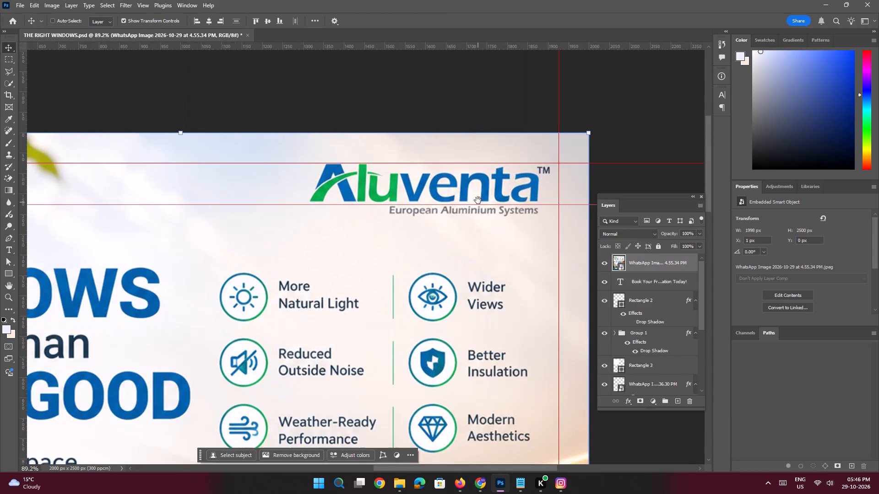
drag(478, 199, 426, 220)
key(e)
drag(402, 250, 402, 255)
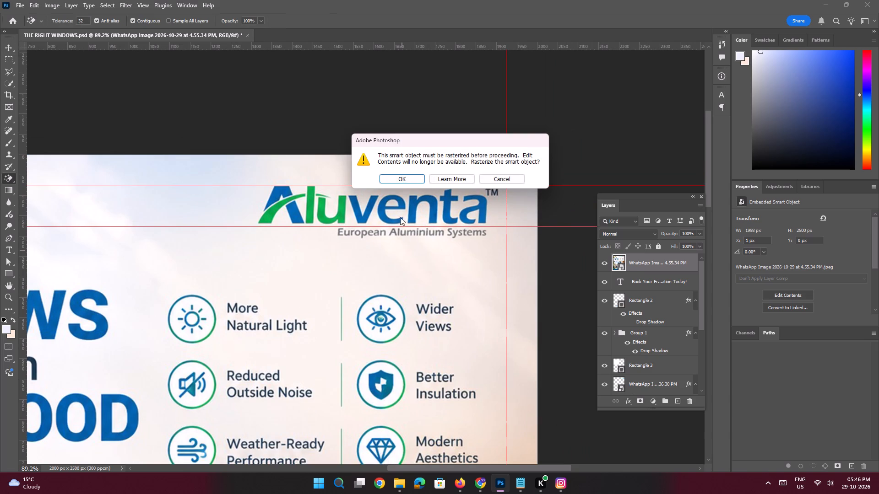
click(400, 180)
Select the Aluventa logo and its "European Aluminium Systems" tagline on the reference layer with a polygonal lasso outline.
click(11, 71)
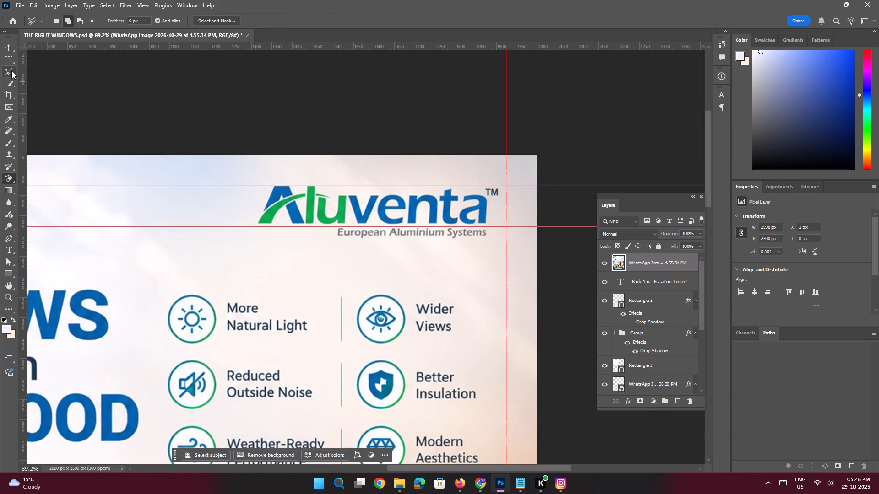
click(258, 200)
click(273, 175)
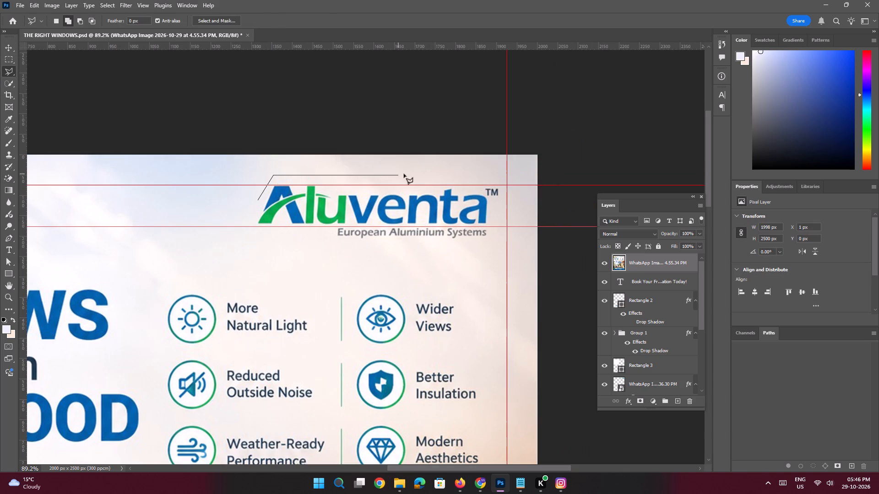
shift+click(509, 177)
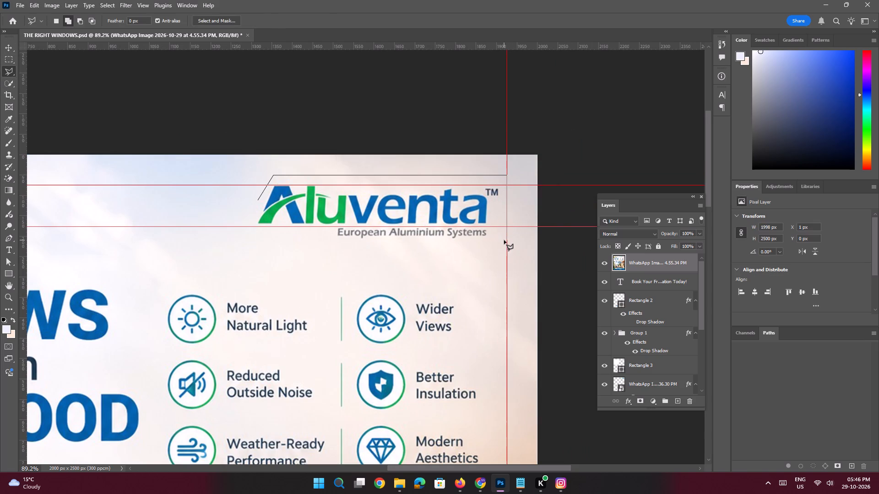
shift+click(504, 240)
shift+click(252, 246)
click(252, 219)
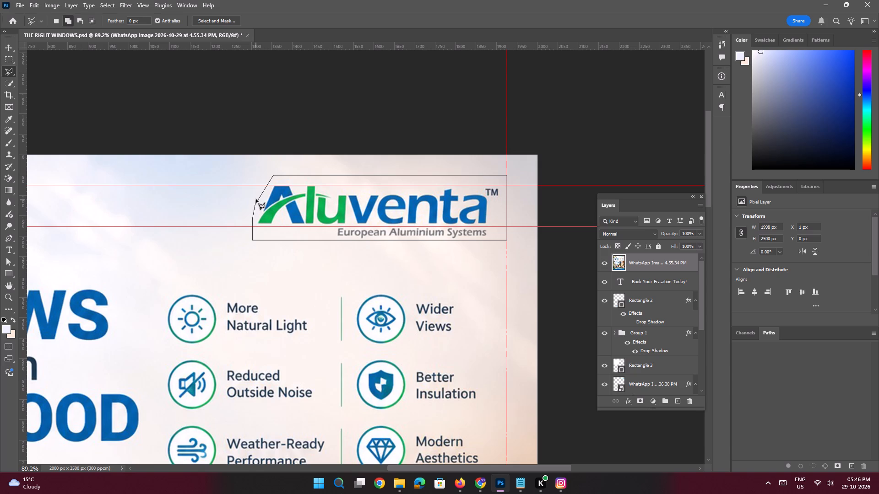
click(256, 199)
click(256, 199)
Add the block of six feature icons and labels, from "More Natural Light" to "Modern Aesthetics", to the lasso selection.
key(space)
key(space)
key(space)
key(space)
key(space)
key(space)
key(space)
key(space)
key(space)
drag(265, 202, 249, 105)
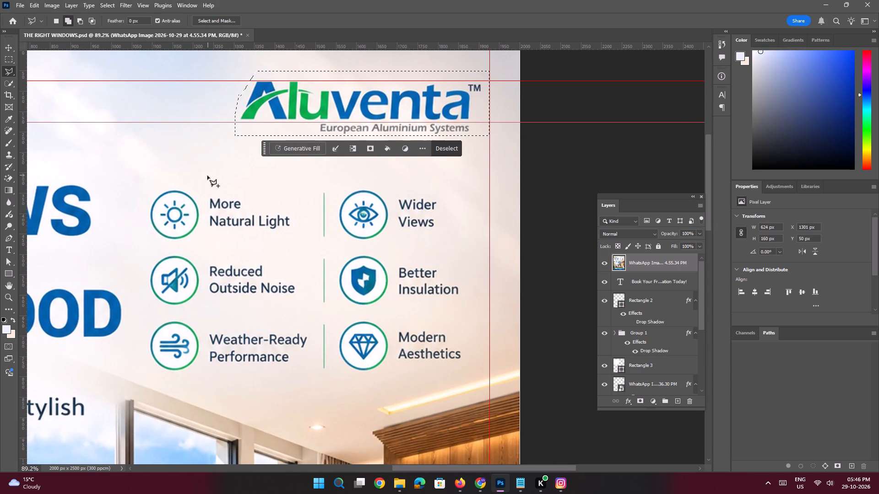
shift+click(205, 181)
shift+click(428, 178)
shift+click(436, 193)
shift+drag(464, 216, 464, 228)
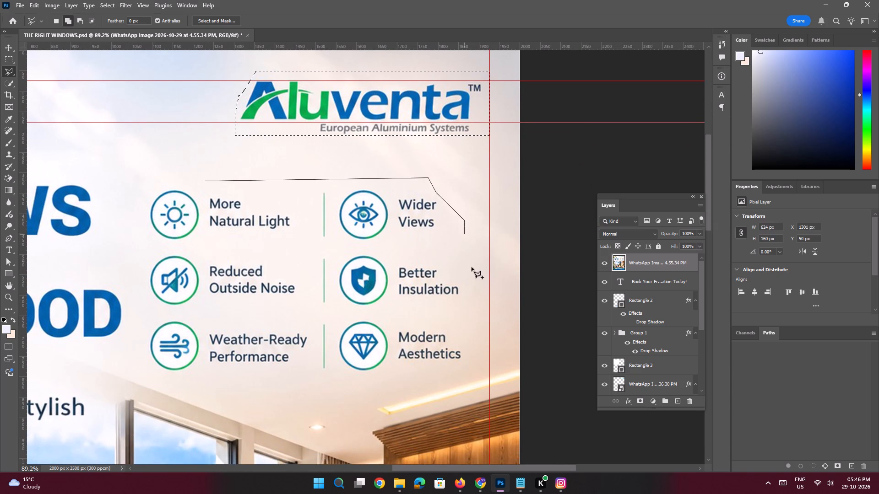
shift+click(469, 284)
shift+drag(472, 338, 471, 345)
shift+click(469, 360)
shift+click(464, 370)
shift+click(405, 374)
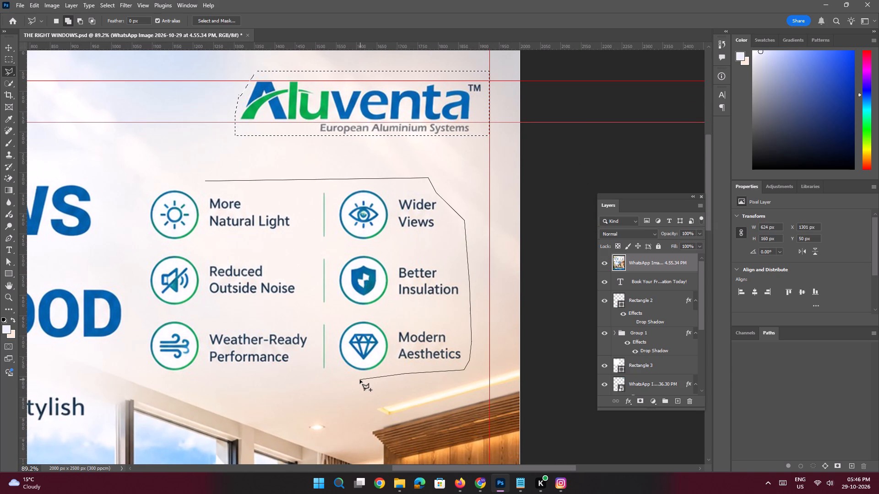
shift+click(360, 380)
shift+click(244, 384)
shift+click(166, 377)
shift+click(146, 362)
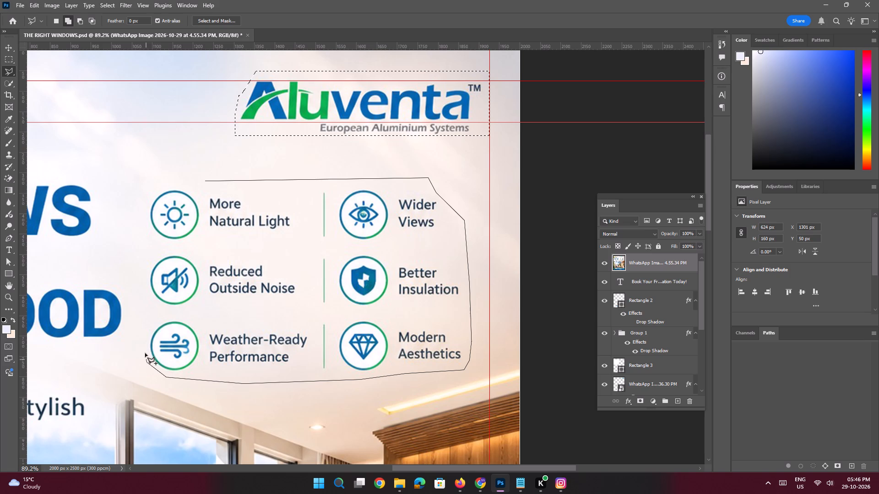
shift+click(144, 350)
shift+click(144, 198)
shift+click(162, 187)
shift+click(199, 182)
shift+click(206, 182)
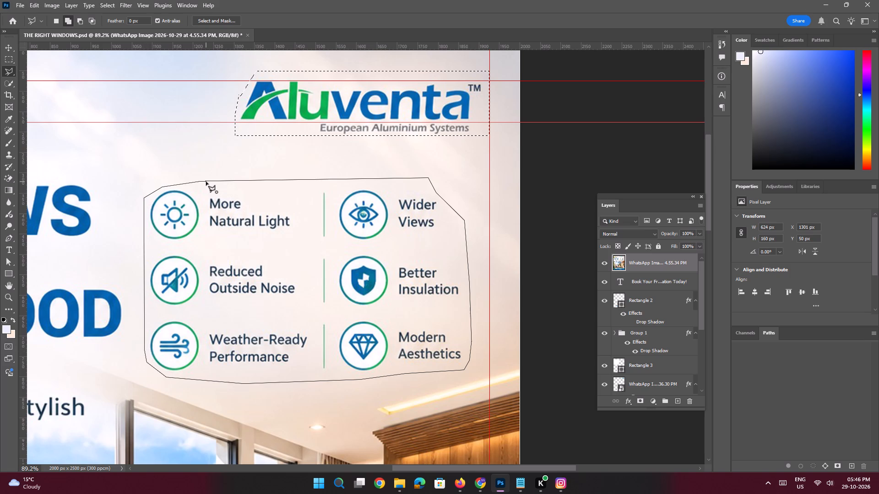
Add the headline "The right WINDOWS do more than LOOK GOOD" and the subtext beneath it to the lasso selection.
key(shift+space)
ctrl+drag(271, 215, 243, 212)
drag(206, 235, 342, 217)
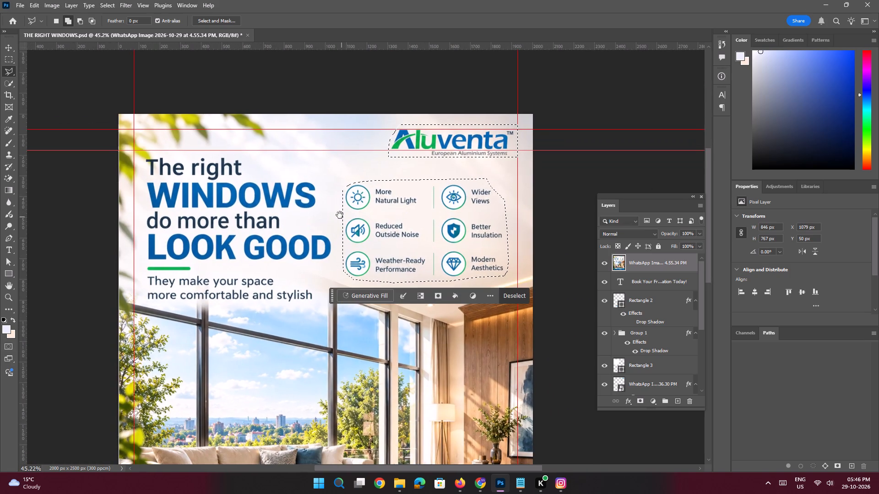
key(space)
key(space)
key(space)
key(space)
key(space)
key(space)
key(space)
shift+click(187, 161)
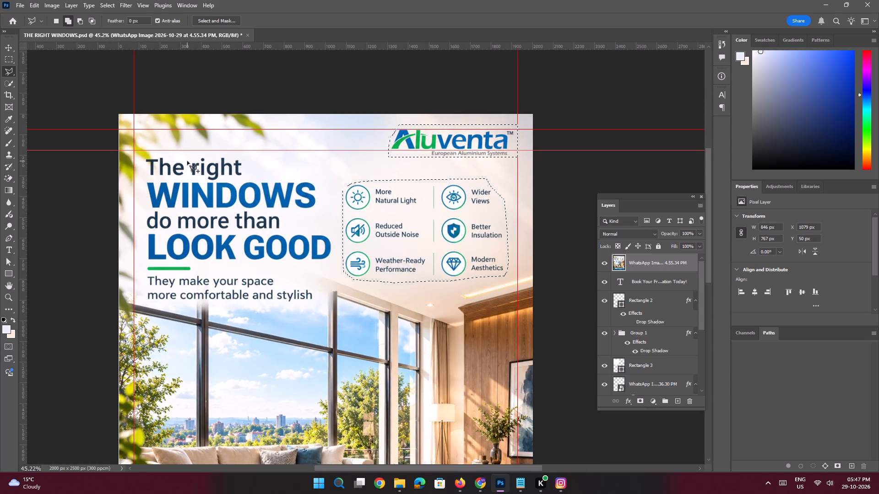
shift+click(201, 155)
shift+click(244, 156)
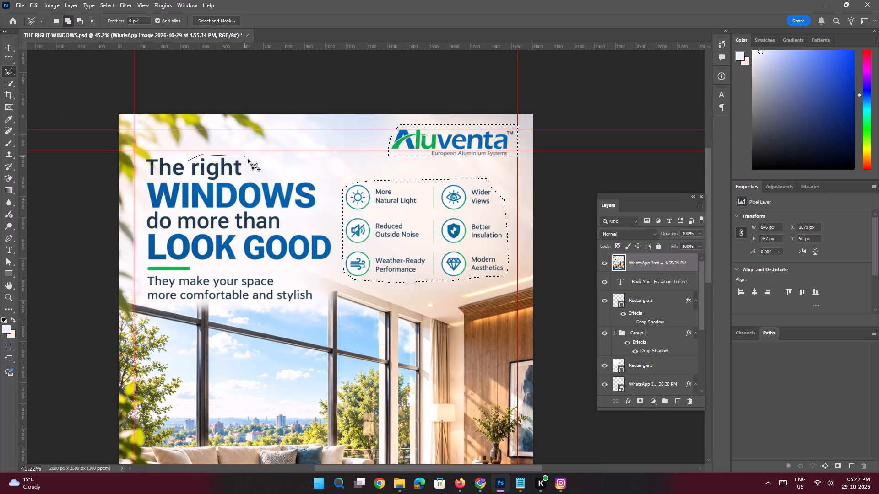
shift+click(262, 175)
shift+click(310, 178)
shift+click(319, 185)
shift+click(326, 210)
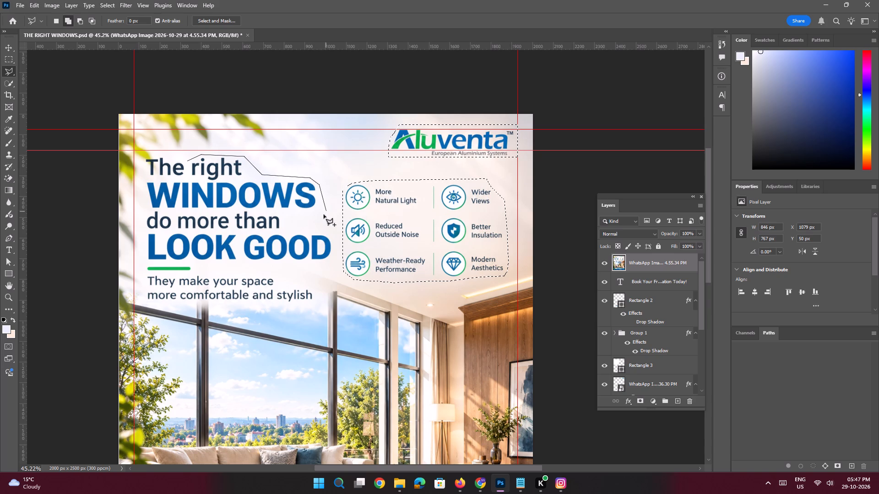
shift+click(323, 215)
shift+click(285, 215)
shift+click(287, 230)
shift+click(327, 231)
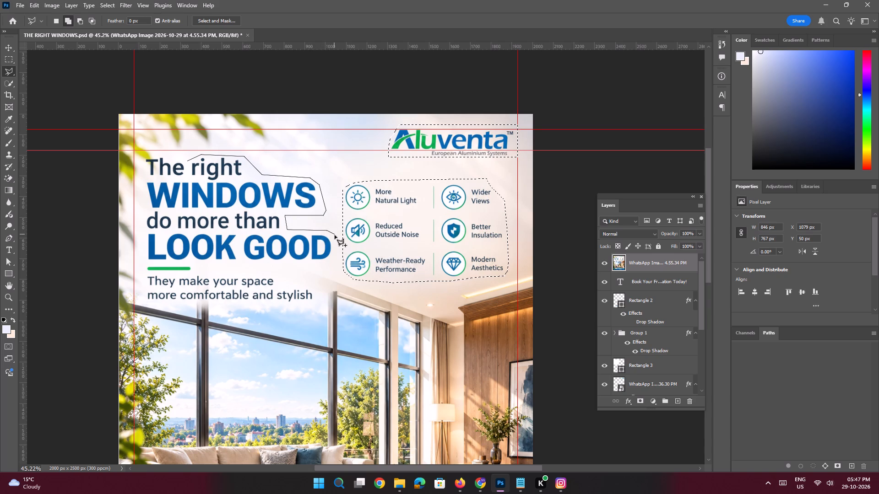
shift+drag(336, 236, 336, 241)
shift+click(337, 258)
shift+click(327, 267)
shift+click(318, 272)
shift+click(314, 288)
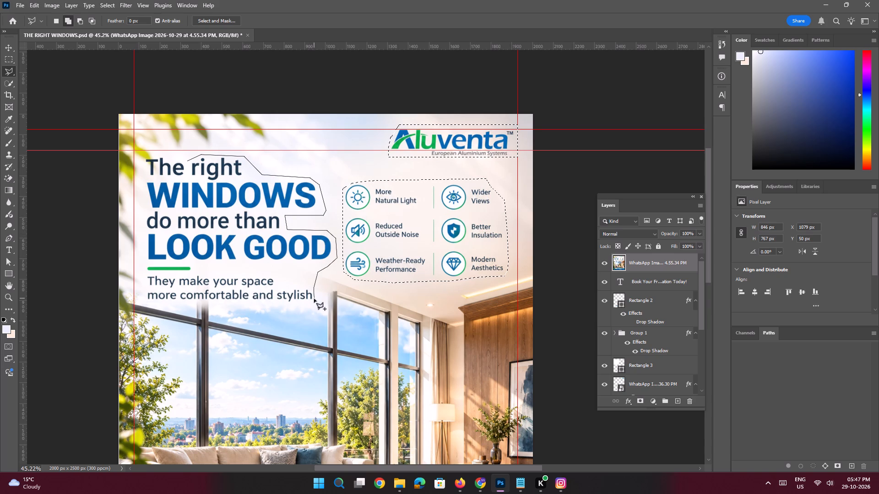
shift+click(315, 300)
shift+click(312, 303)
shift+click(146, 301)
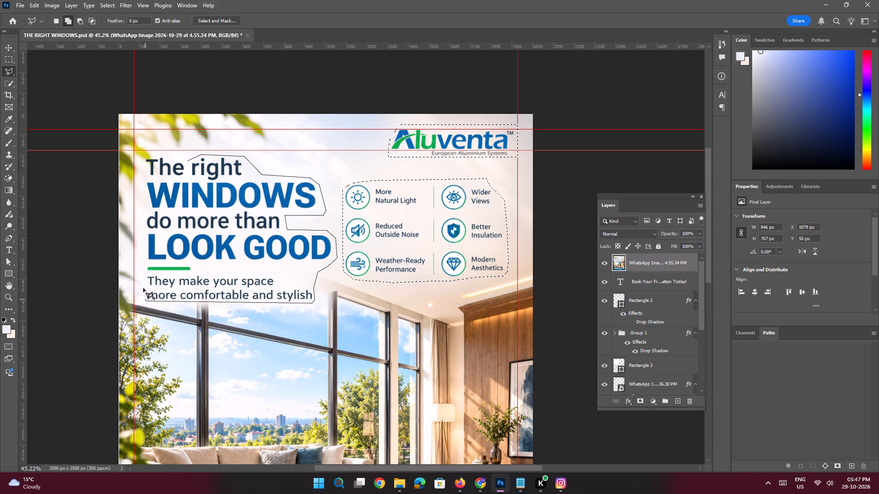
shift+click(140, 191)
shift+click(142, 163)
shift+click(143, 156)
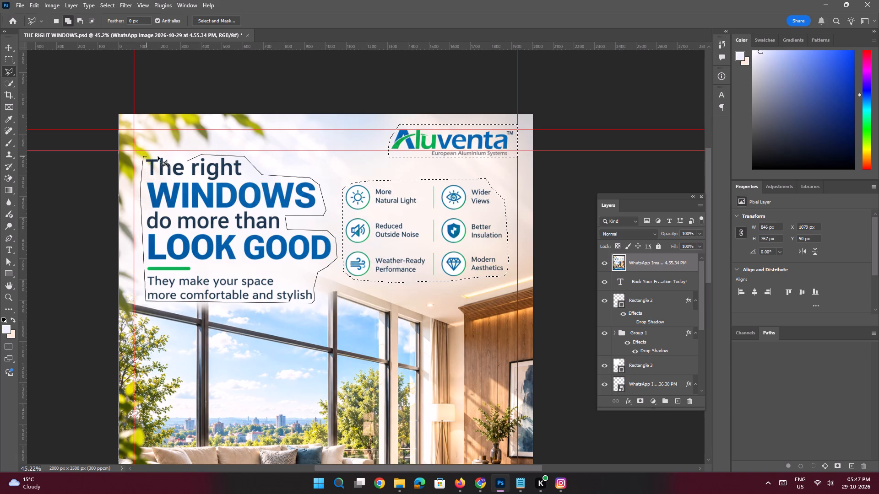
shift+click(166, 156)
shift+click(191, 159)
shift+double_click(189, 161)
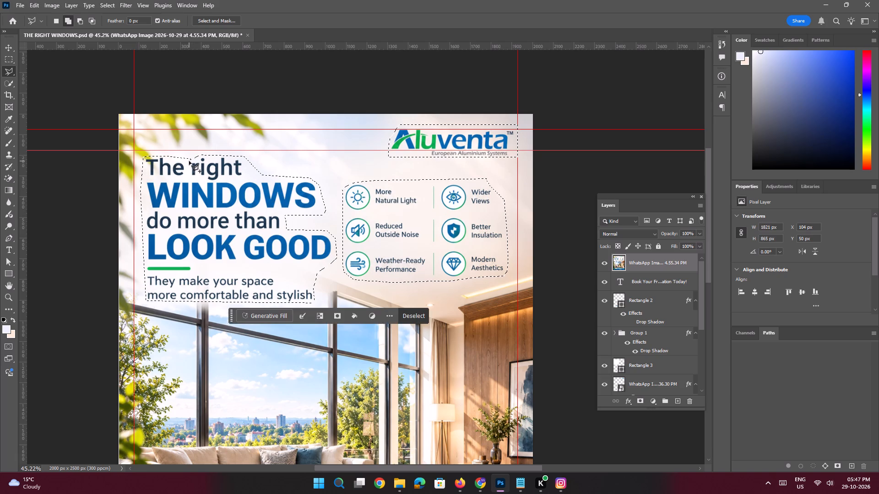
Add the whole blue footer band with its green curved edge, phone number and city list to the lasso selection.
key(space)
key(space)
key(space)
key(space)
key(space)
key(space)
key(space)
key(space)
key(space)
key(space)
key(space)
key(space)
key(space)
key(space)
key(space)
key(space)
key(space)
key(space)
key(space)
key(space)
drag(266, 209, 260, 151)
drag(271, 276, 272, 270)
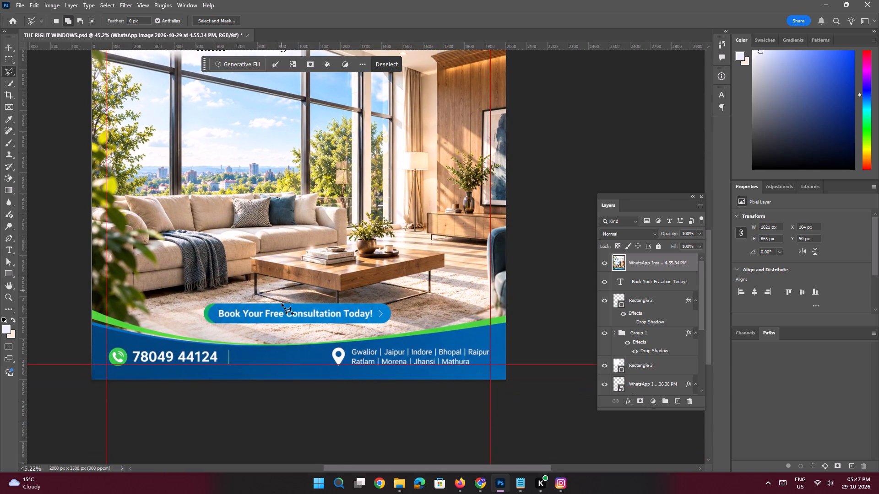
shift+click(245, 342)
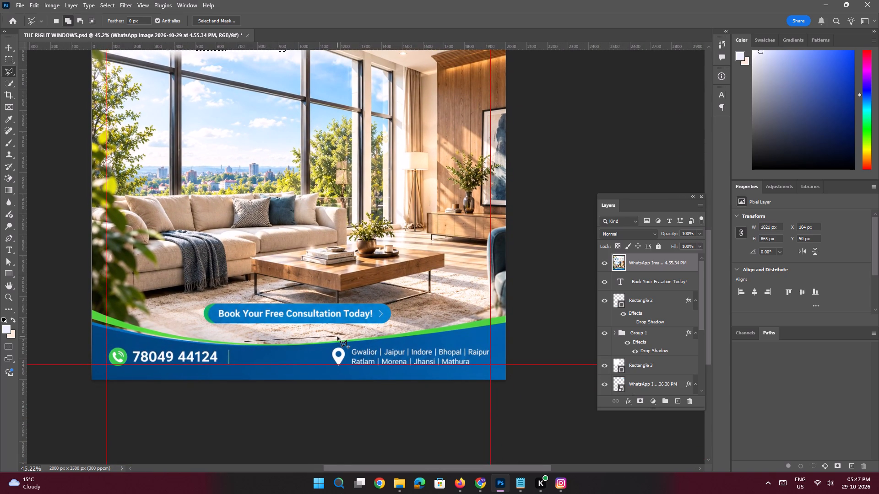
shift+click(337, 337)
shift+click(416, 324)
shift+click(493, 316)
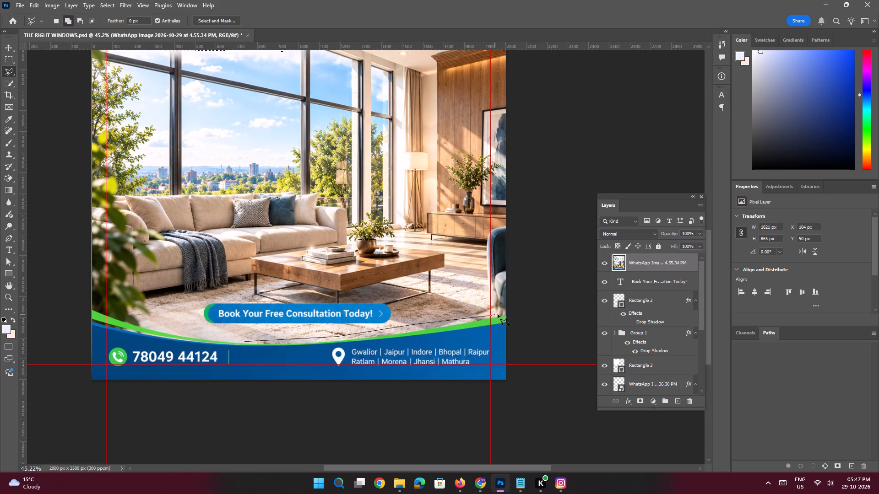
shift+click(511, 313)
shift+click(514, 384)
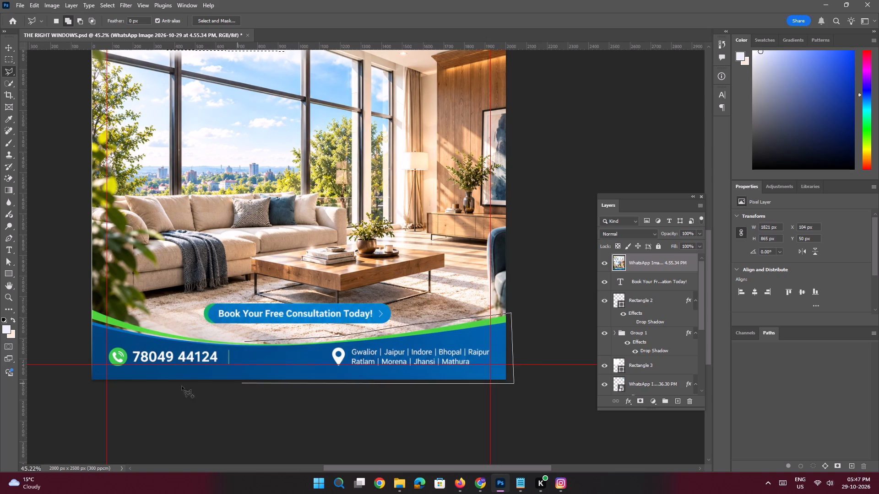
shift+click(87, 385)
shift+click(83, 332)
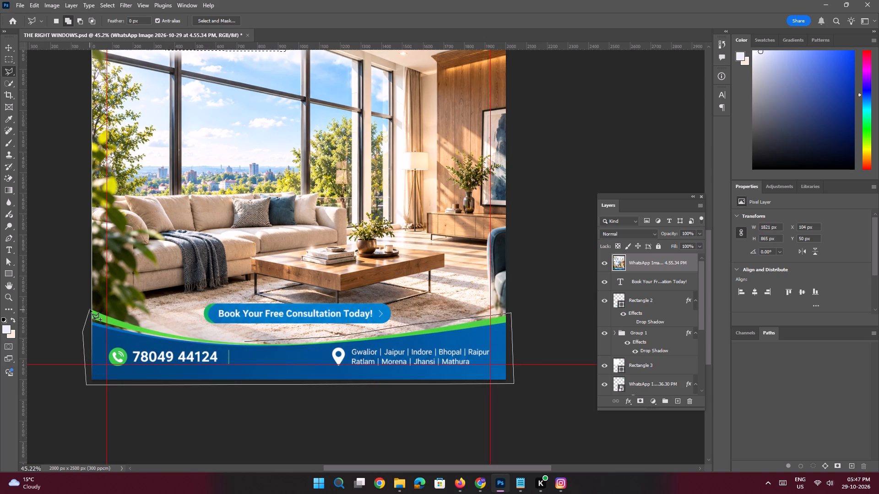
shift+click(90, 307)
shift+click(99, 306)
shift+click(159, 327)
shift+click(228, 341)
shift+click(244, 341)
Add the "Book Your Free Consultation Today!" button above the footer to the lasso selection.
shift+click(206, 326)
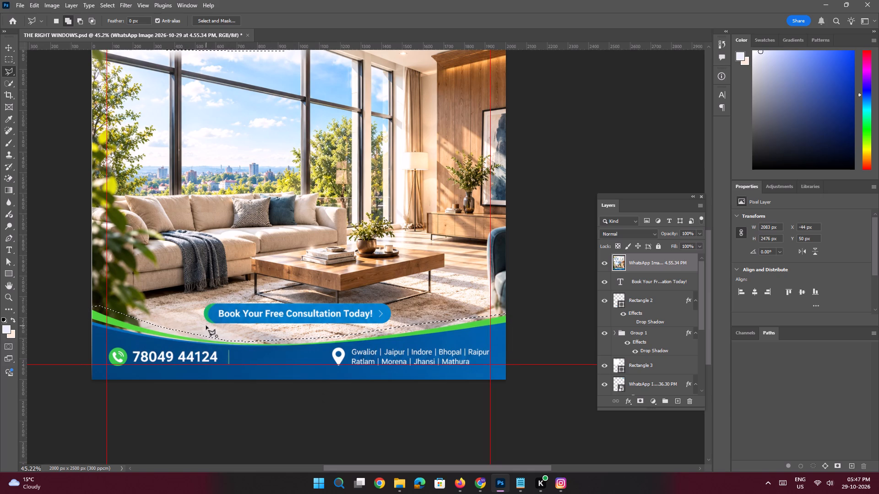
shift+click(389, 325)
shift+click(393, 318)
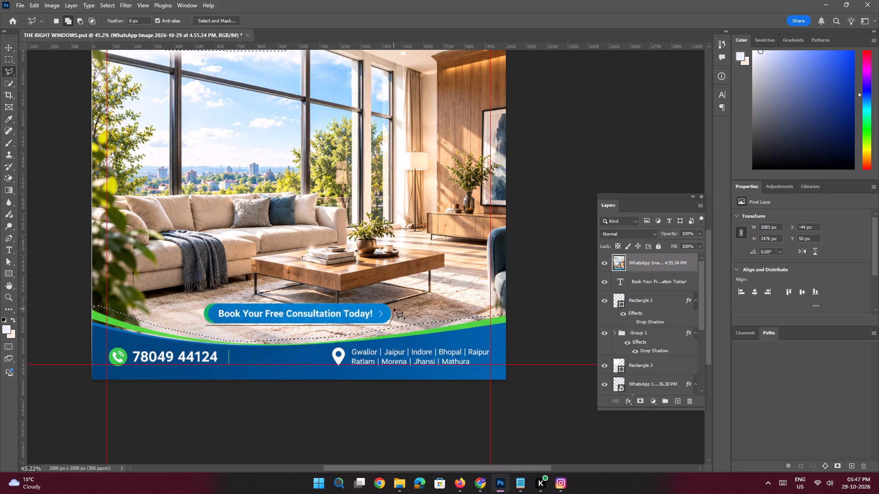
shift+click(394, 308)
shift+click(384, 301)
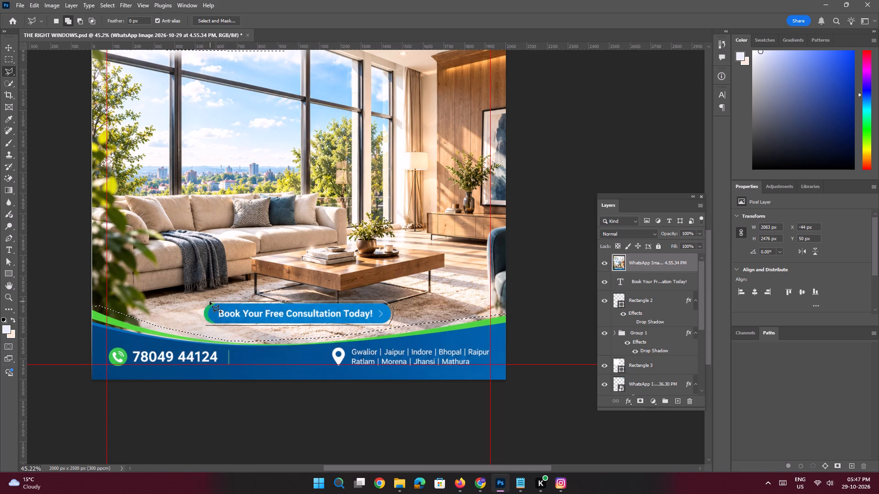
shift+click(207, 301)
shift+click(201, 312)
shift+click(201, 324)
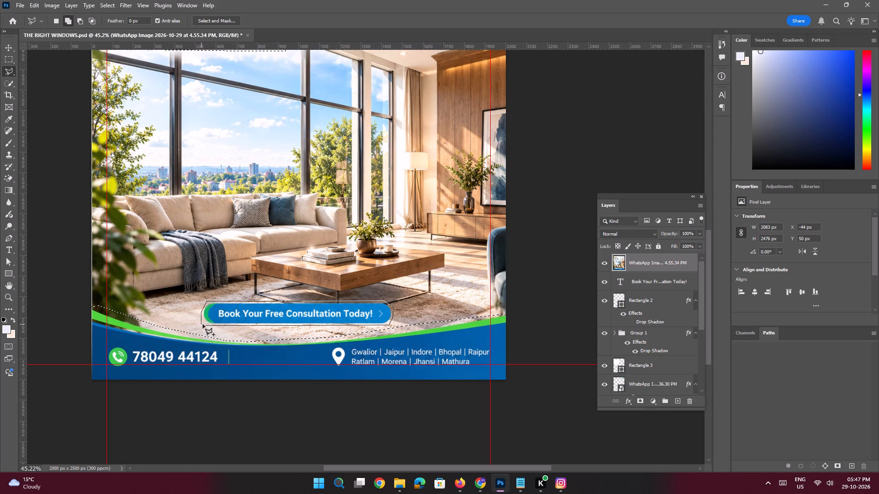
shift+double_click(208, 325)
Run Generative Fill on the selected logo, texts, footer and button with the prompt "Remove this".
click(235, 396)
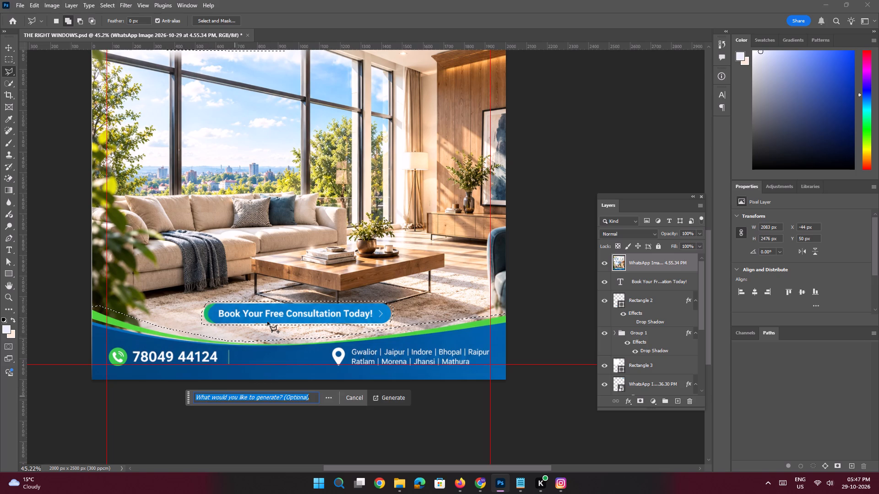
text(Remove this)
key(space)
key(Return)
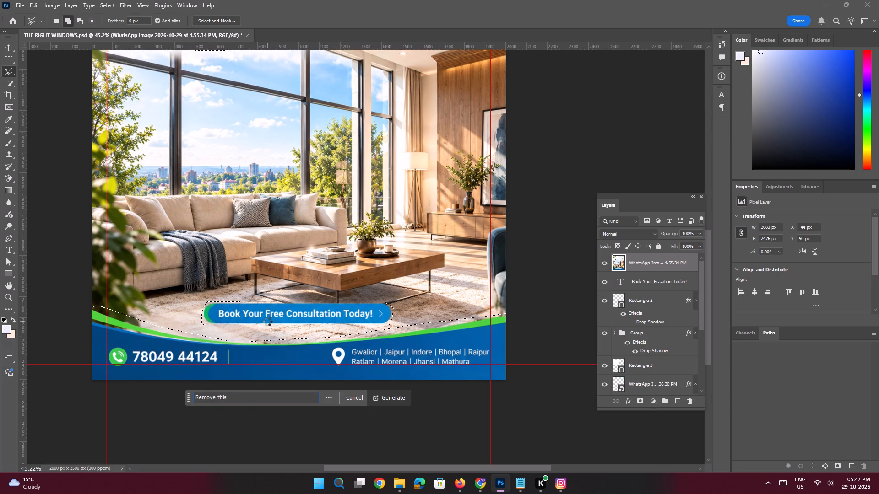
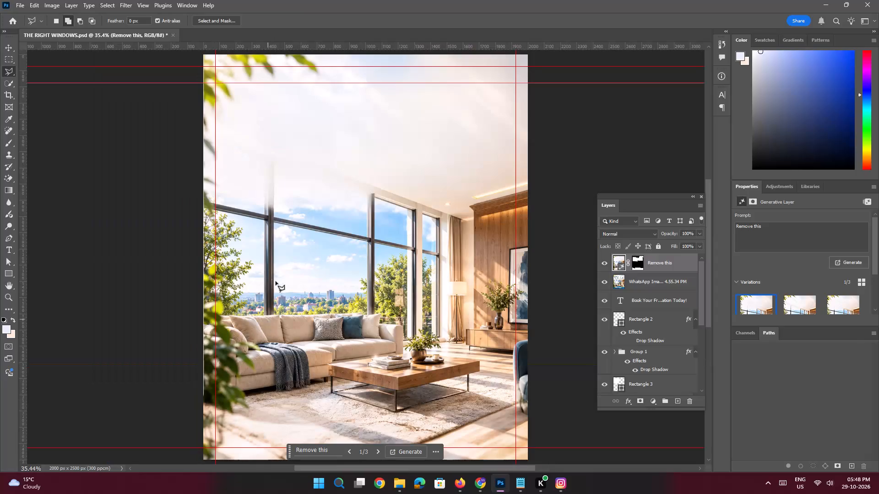
Convert the generated "Remove this" layer and the WhatsApp image layer below it into one smart object.
shift+click(641, 283)
right_click(666, 264)
click(688, 212)
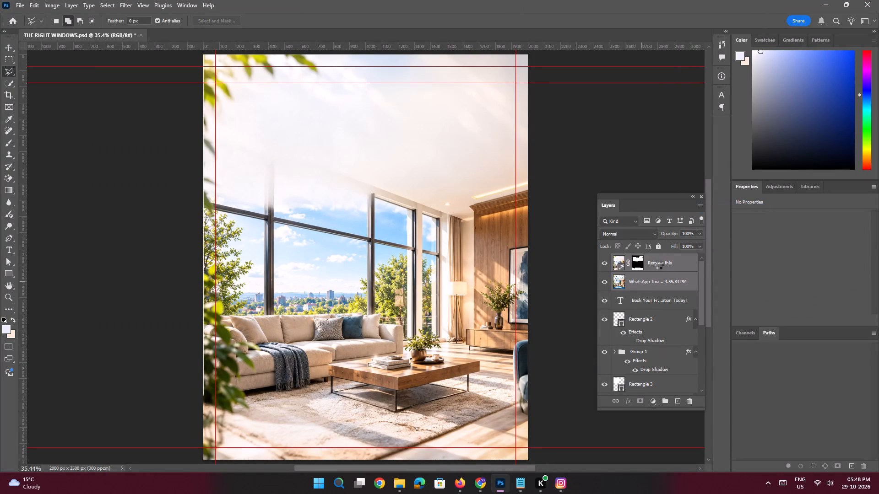
Move the "Remove this" smart object down the layer stack to directly below Layer 2, behind the poster's text and logo.
drag(649, 263, 653, 428)
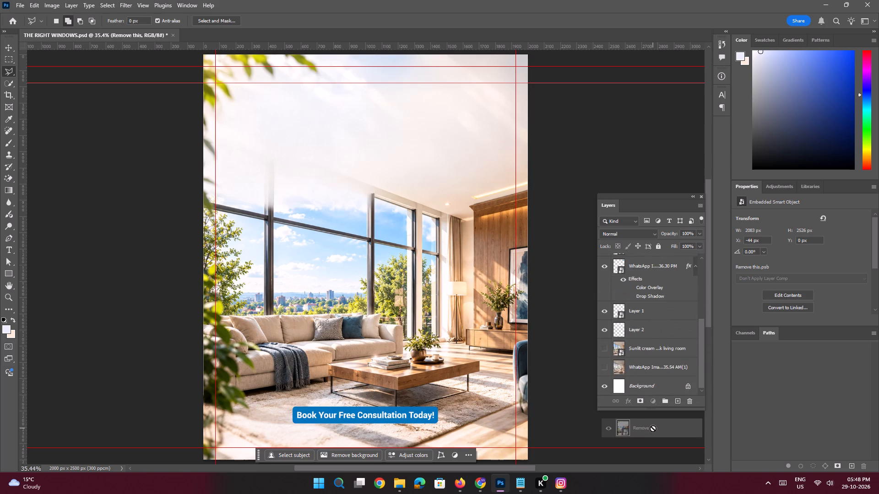
drag(653, 428, 641, 335)
Save the poster document with its new living-room background.
key(space)
key(space)
key(space)
key(space)
key(space)
key(space)
key(space)
key(space)
key(space)
key(space)
key(space)
key(space)
key(space)
key(space)
key(space)
key(space)
key(space)
key(space)
key(space)
key(space)
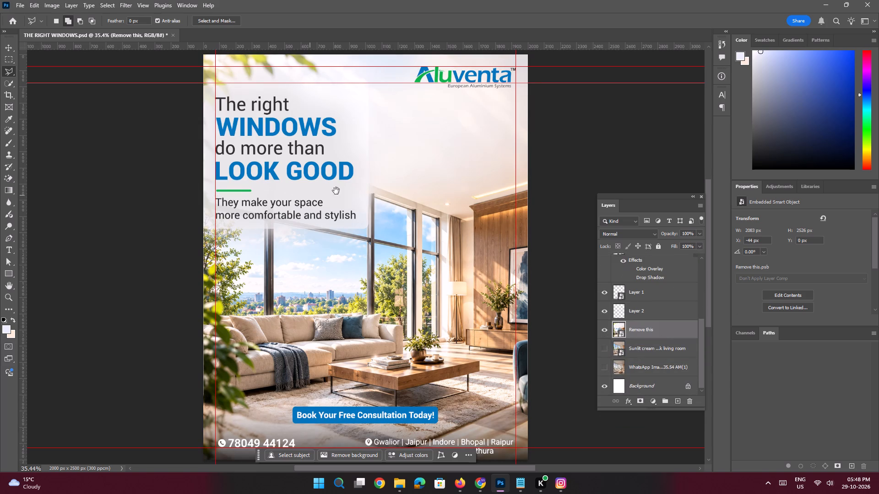
drag(339, 178, 349, 194)
drag(365, 194, 358, 193)
key(ctrl+s)
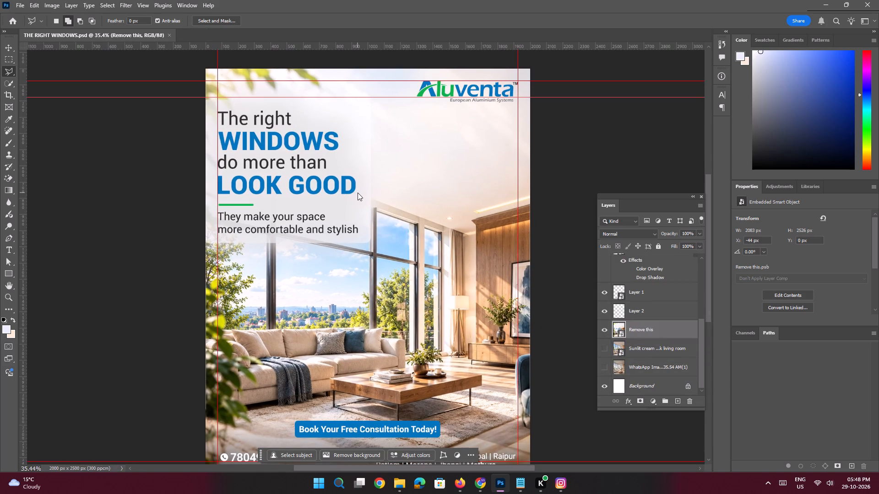
Export the poster as a 2000 x 2500 px PNG named "THE RIGHT WINDOWS", replacing the existing file.
key(ctrl+alt+shift+w)
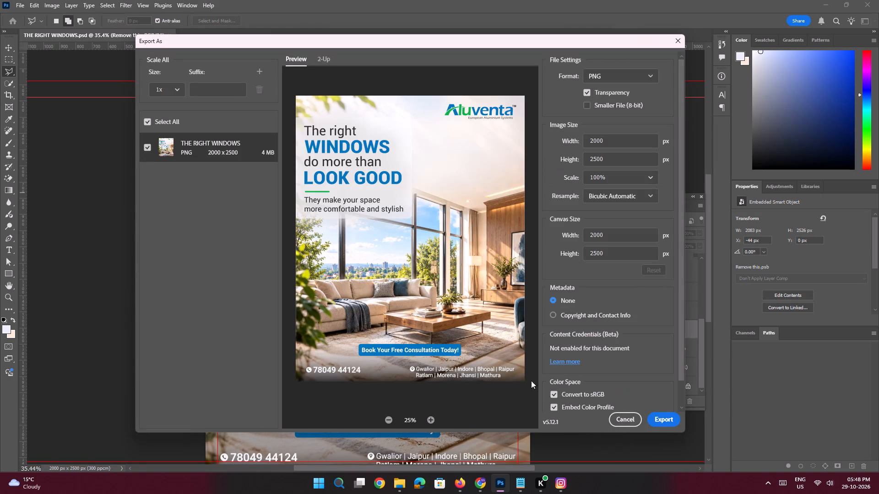
click(662, 423)
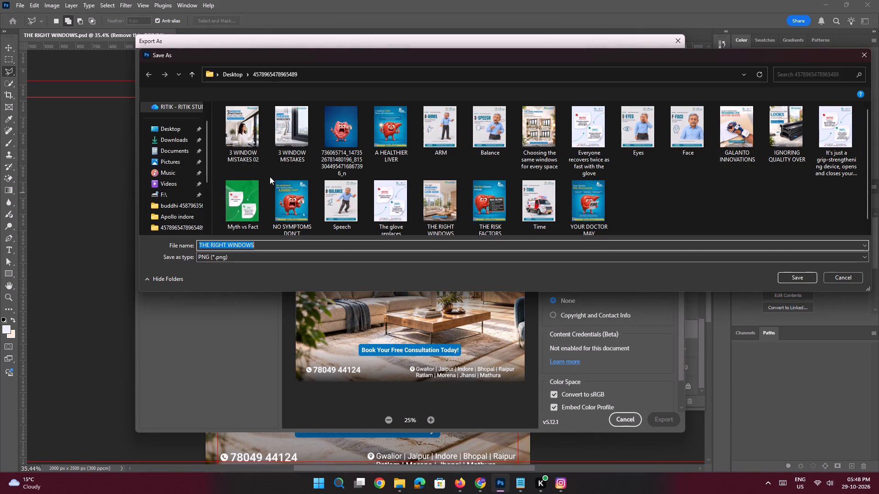
click(804, 272)
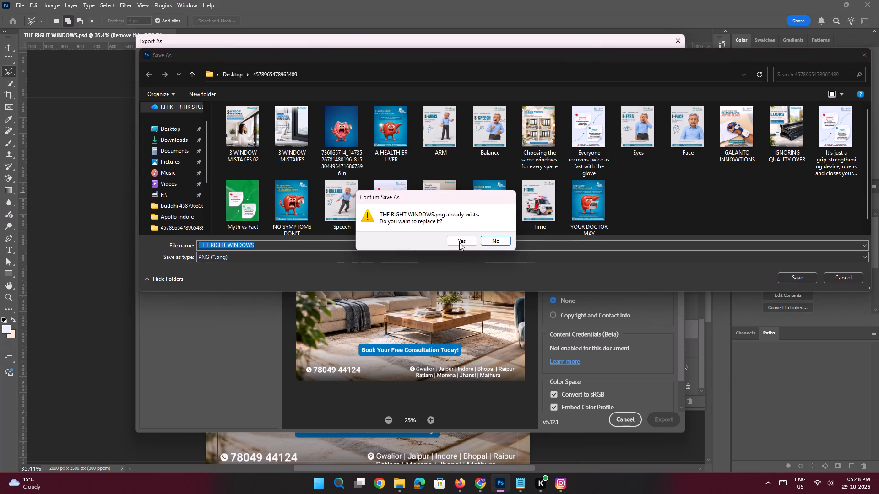
click(460, 241)
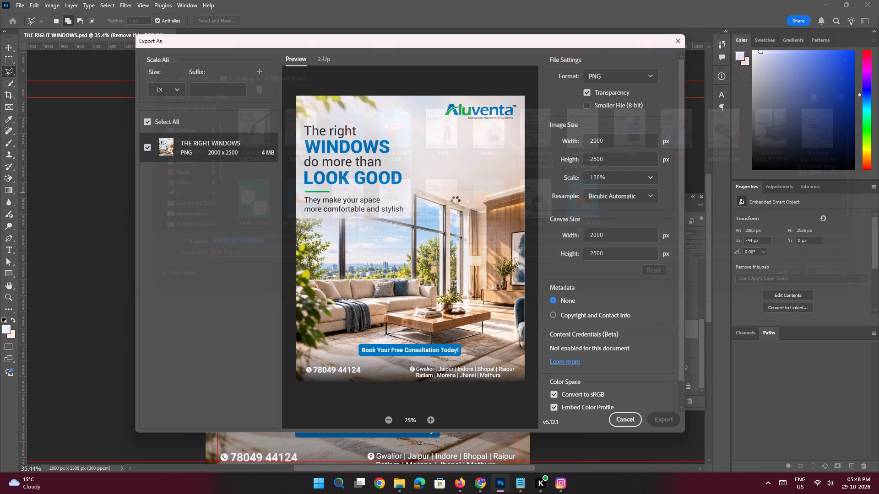